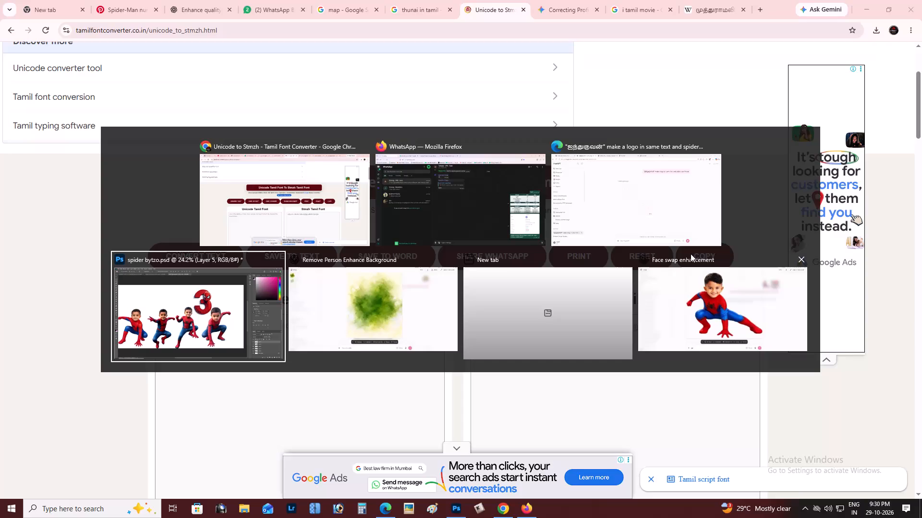
Switch to Photoshop and bring up the untitled portrait poster with the green name band.
key("alt+Tab")
key("alt+Tab")
key("alt+Tab")
key("alt+Tab")
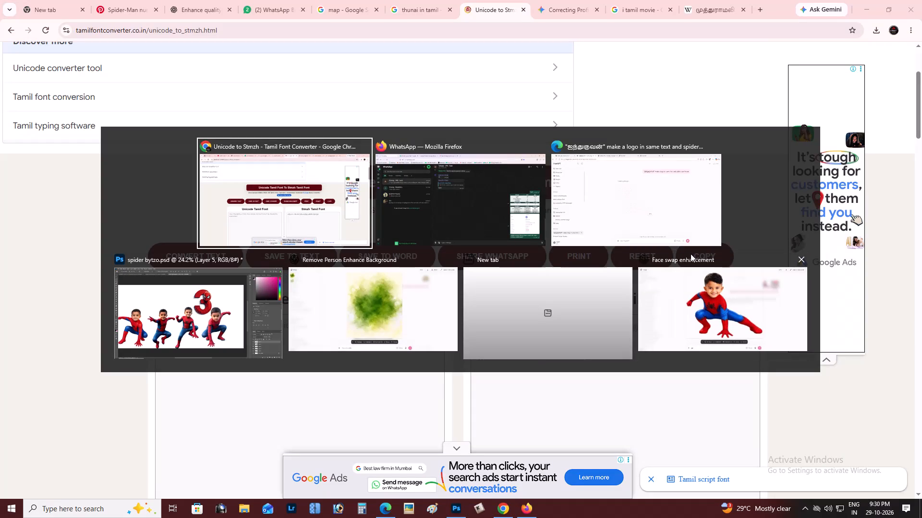
key("alt+Tab")
key("alt+Tab")
key("alt+Tab")
left_click(218, 36)
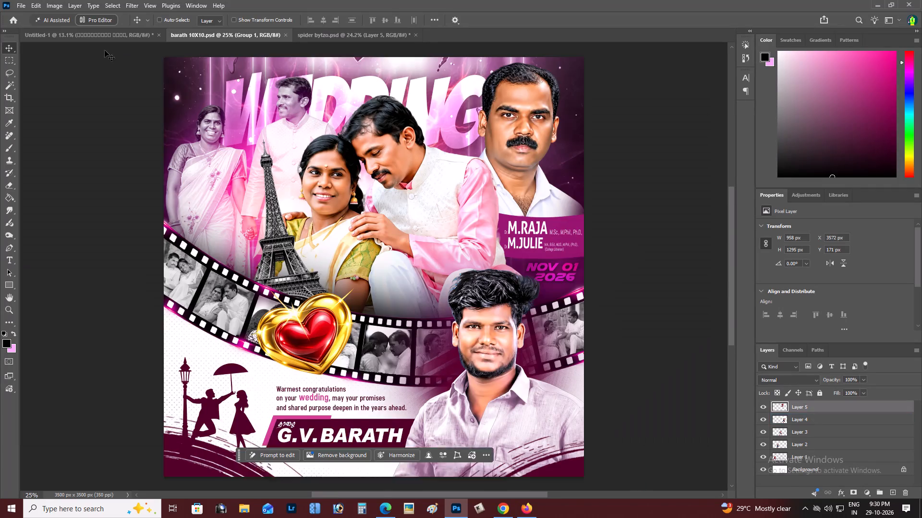
left_click(106, 39)
key("z")
left_click(329, 208, "alt")
Start saving the poster as a new file and browse to the 2026 > 10 OCTOBER folder on Output (E:).
key("ctrl+shift+s")
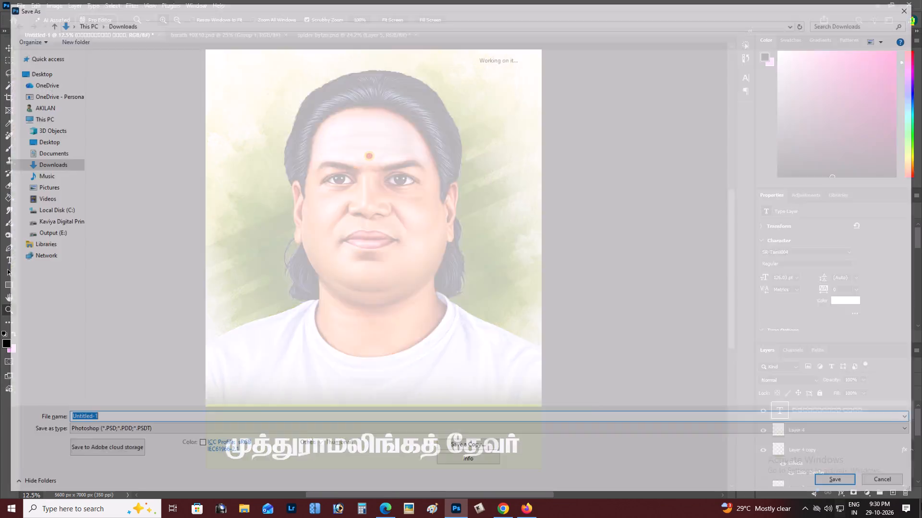
left_click(43, 228)
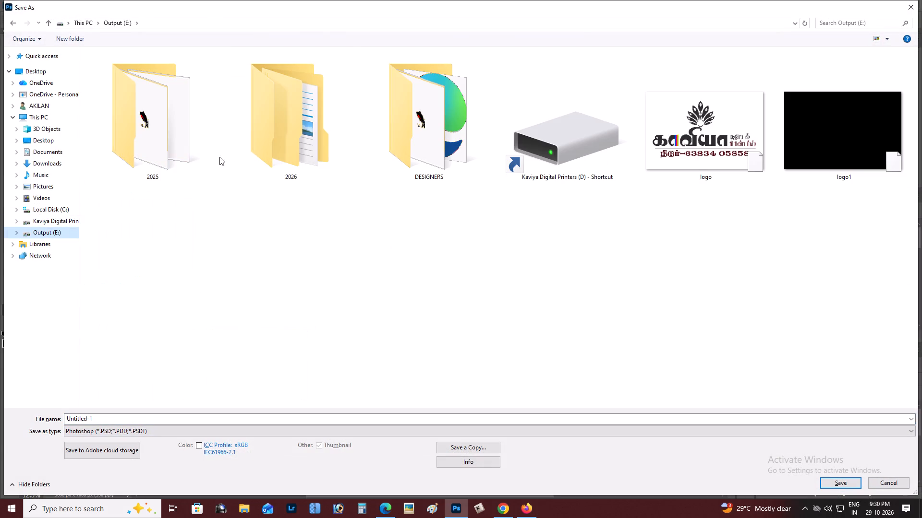
left_click(219, 157)
double_click(267, 141)
double_click(584, 77)
scroll(512, 321, "down", 4)
double_click(574, 365)
double_click(114, 71)
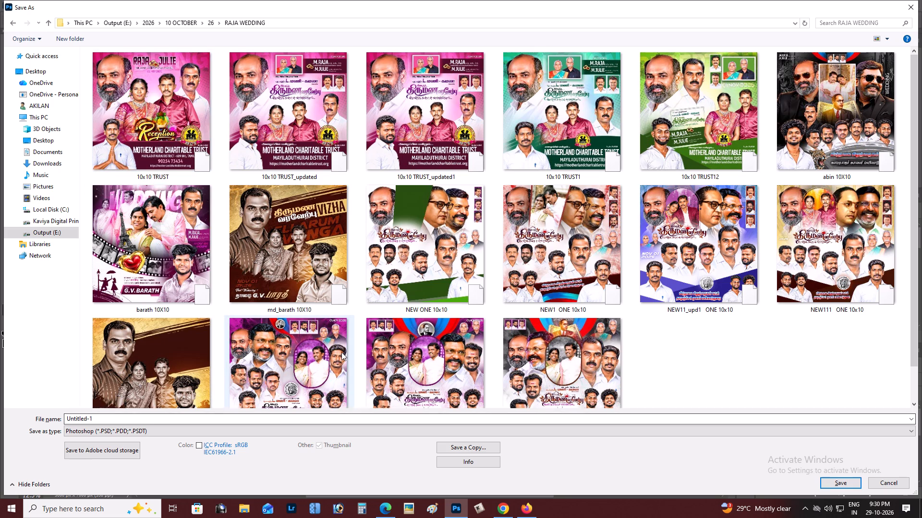
key("BackSpace")
key("BackSpace")
scroll(569, 398, "down", 4)
left_click(655, 328)
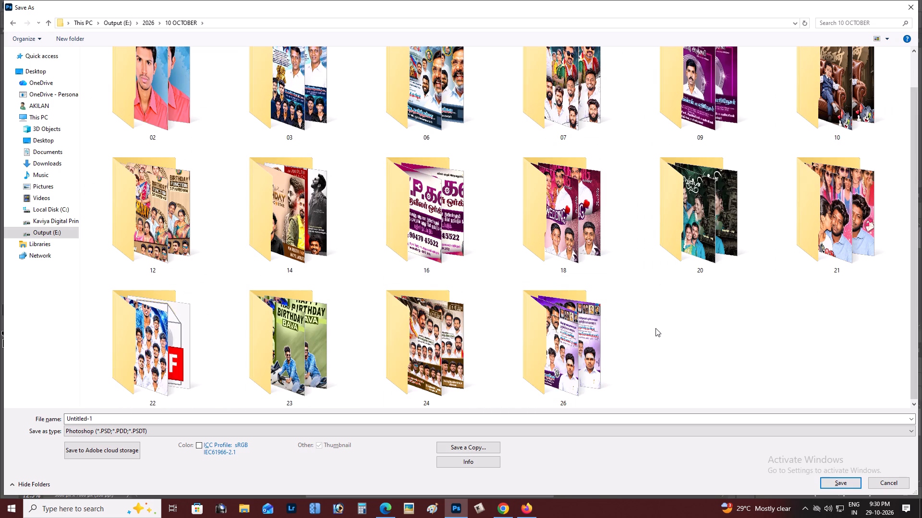
Create a folder named 29 inside 10 OCTOBER and open it.
key("ctrl+shift+n")
key("2")
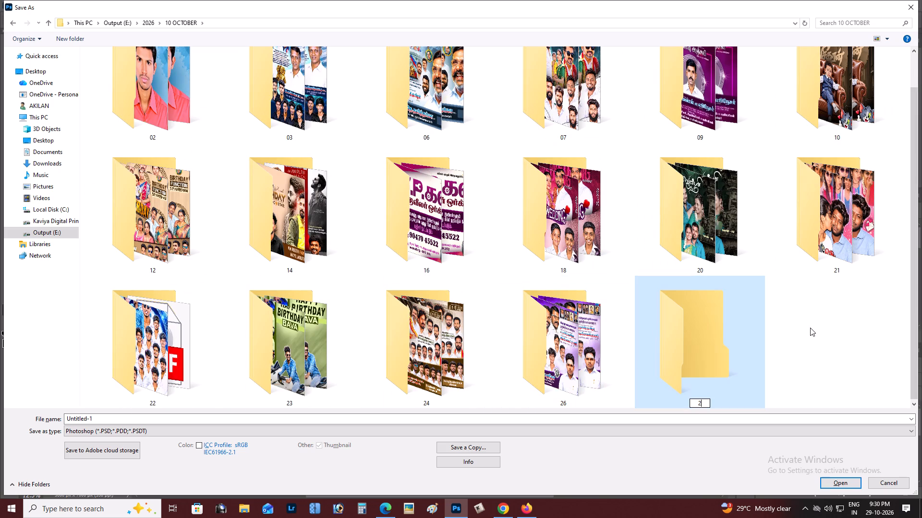
key("9")
double_click(709, 334)
double_click(694, 335)
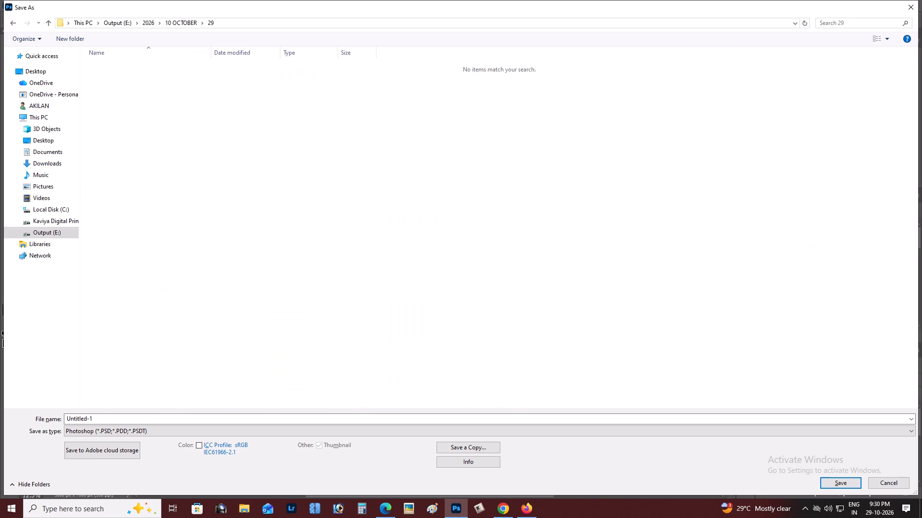
Save the poster in folder 29 as a Photoshop file named vicky 20X16.
left_click(176, 421)
type("cick")
key("BackSpace")
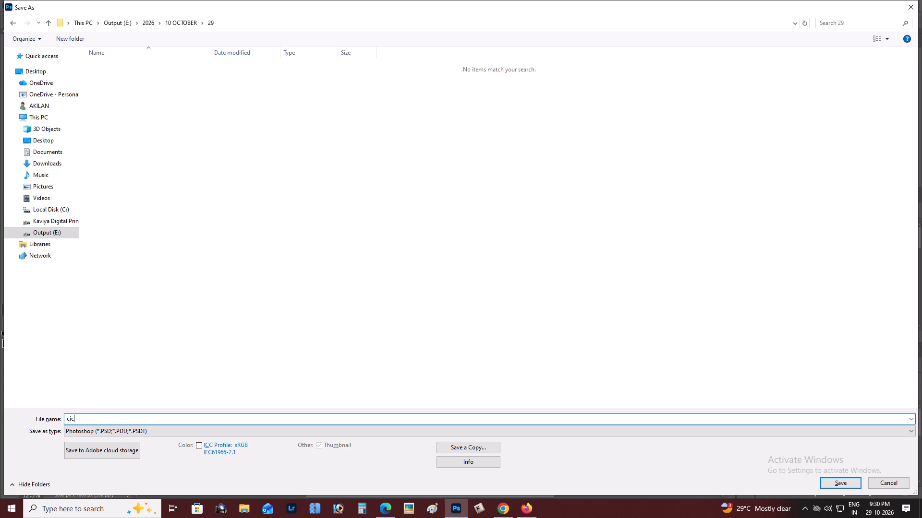
key("BackSpace")
key("BackSpace")
key("BackSpace")
key("BackSpace")
type("vicky 20X16")
key("Return")
key("Return")
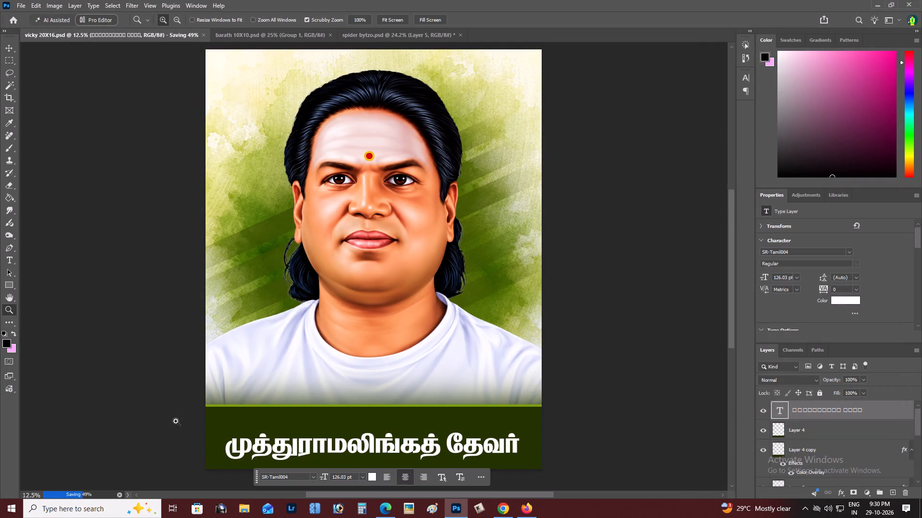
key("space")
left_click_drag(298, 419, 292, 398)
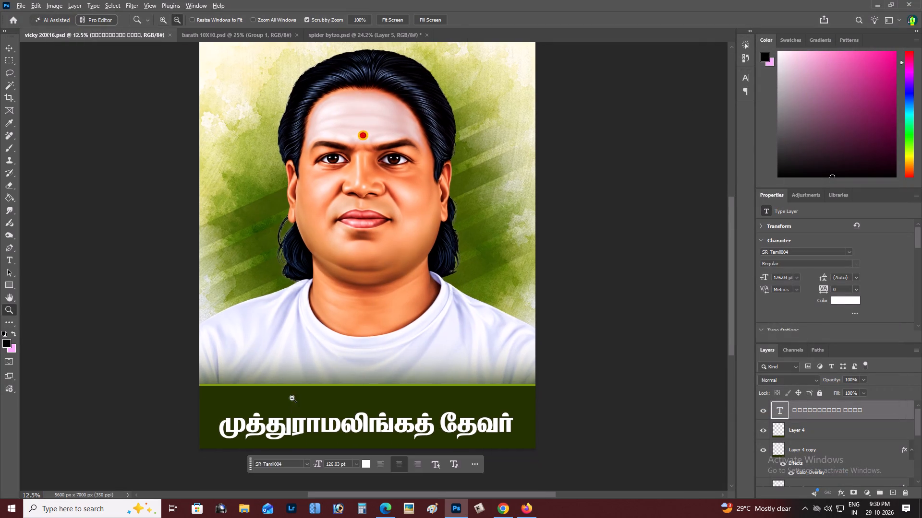
Switch to Chrome and look through the Muthuramalinga Thevar article and search results for wording for the poster.
key("alt+Tab")
left_click(419, 12)
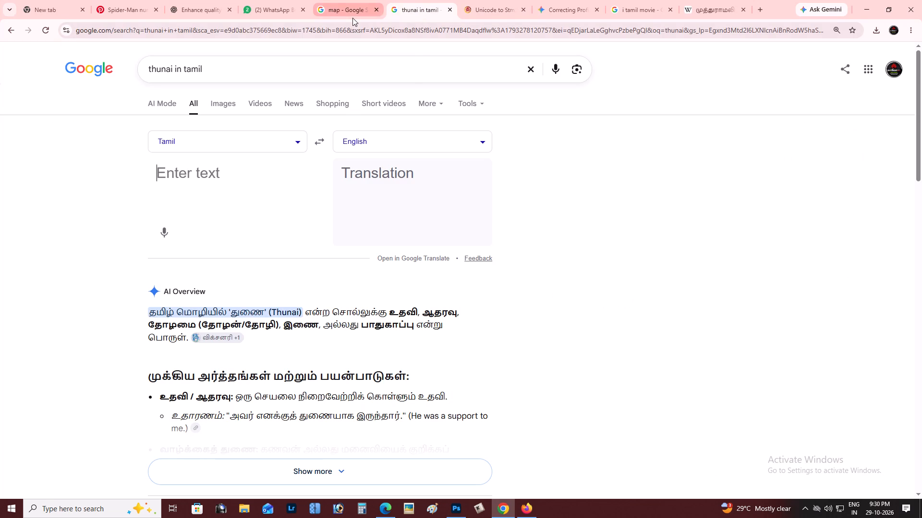
left_click(695, 6)
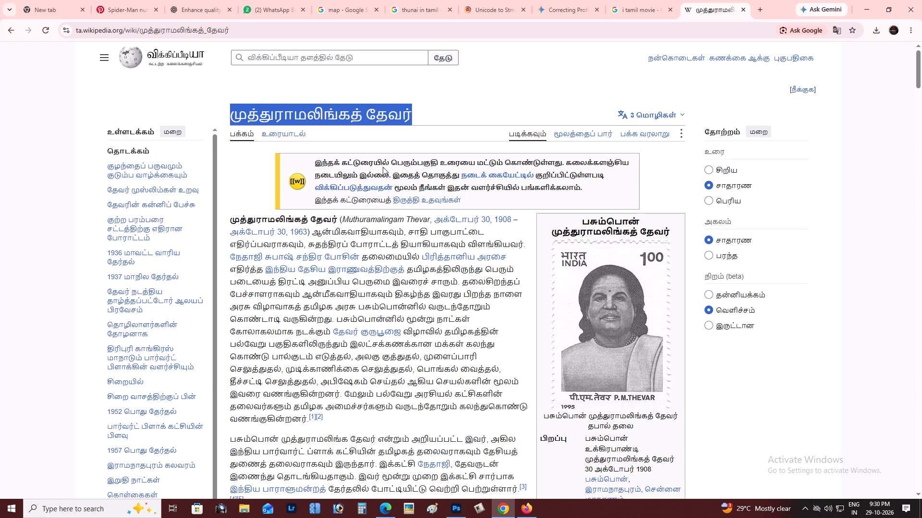
left_click(383, 167)
scroll(380, 378, "down", 2)
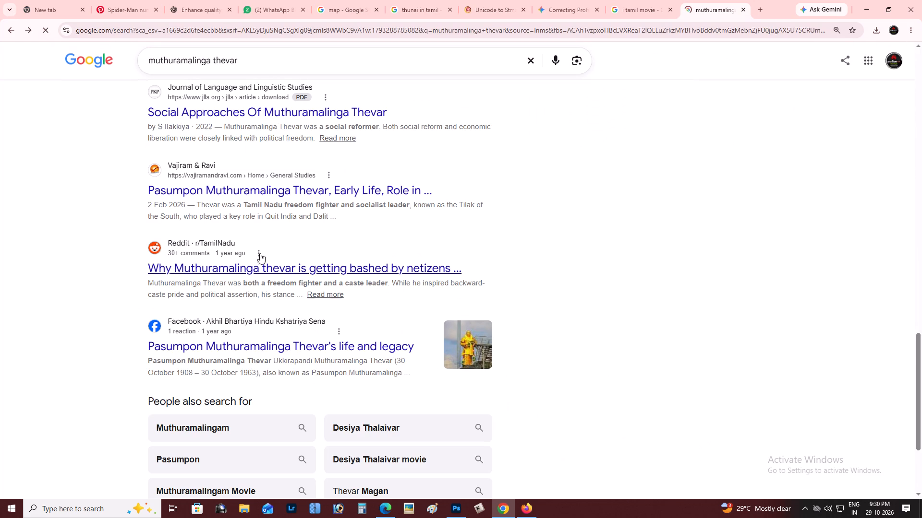
left_click(298, 187)
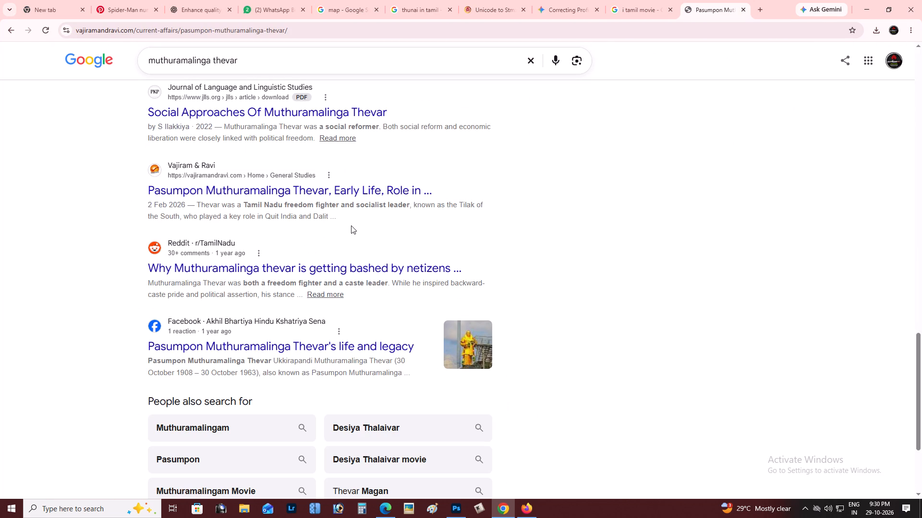
scroll(414, 194, "down", 2)
scroll(449, 199, "up", 5)
left_click(434, 199)
scroll(338, 163, "up", 4)
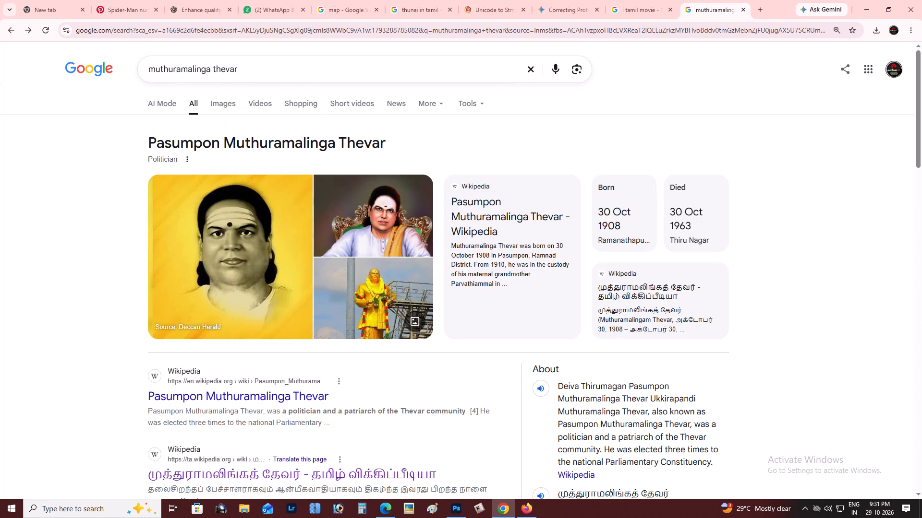
Search Google for theiva thirumaganar to find the title's Tamil spelling.
left_click_drag(281, 65, 48, 51)
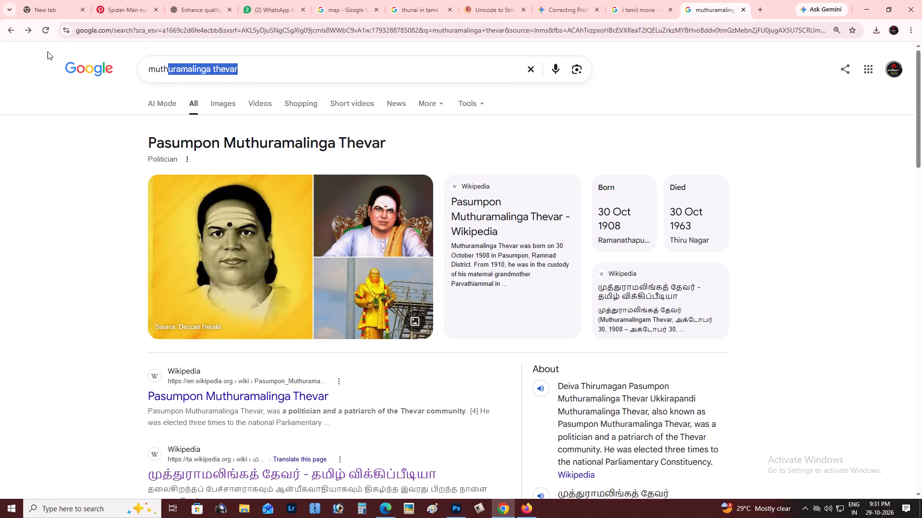
type("theivathuramanga")
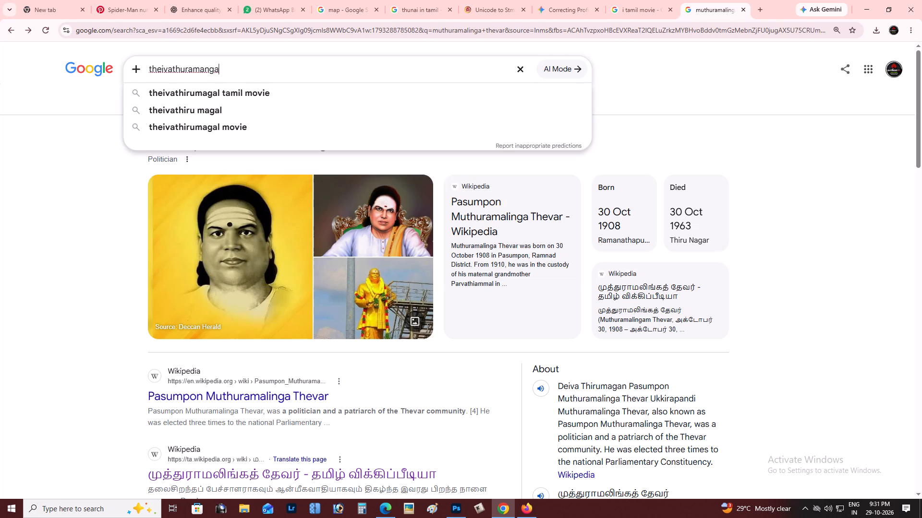
key("BackSpace")
key("BackSpace")
key("BackSpace")
key("Down")
key("Return")
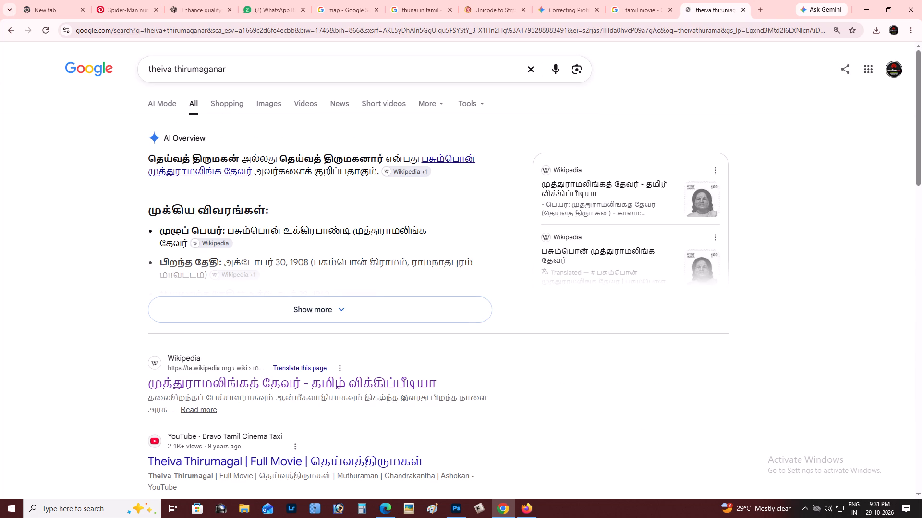
Copy தெய்வத் திருமகனார் from the search overview and paste it into the font converter's Unicode Tamil text.
left_click_drag(382, 159, 277, 154)
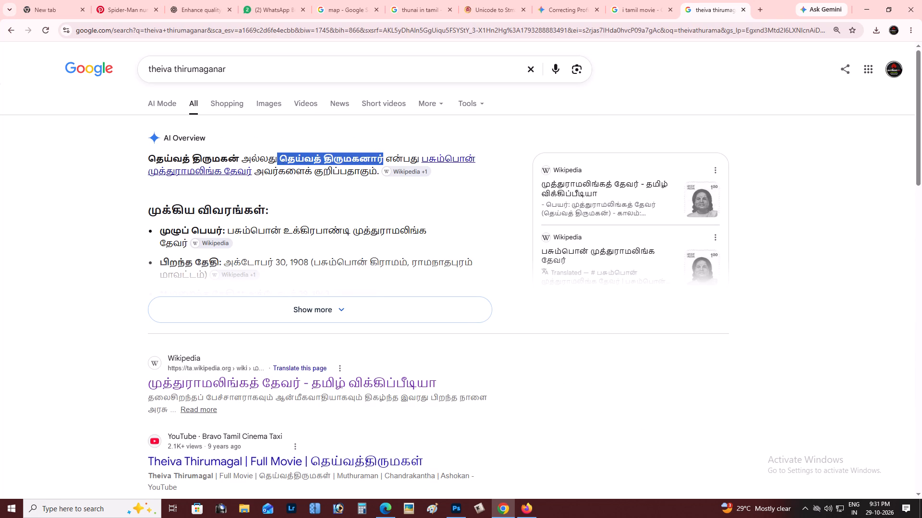
left_click_drag(277, 154, 280, 155)
right_click(288, 153)
left_click(315, 170)
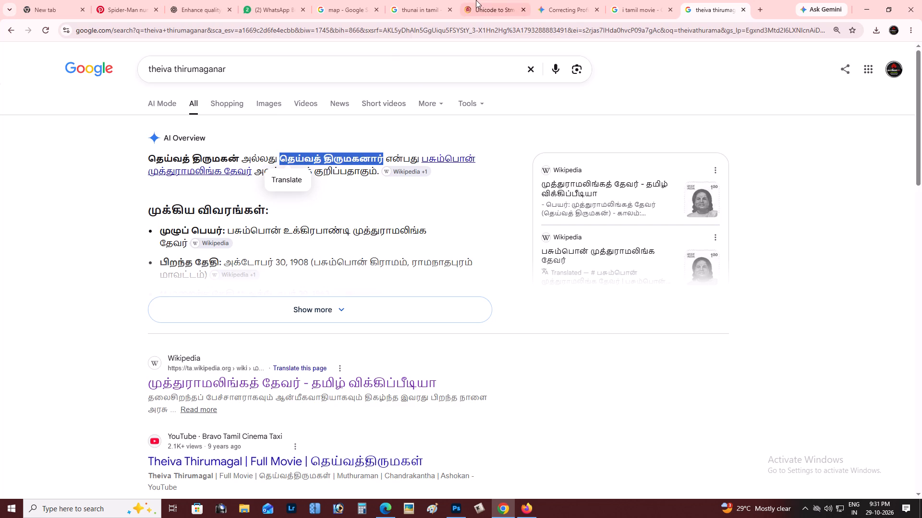
left_click(476, 0)
left_click(230, 344)
key("ctrl+v")
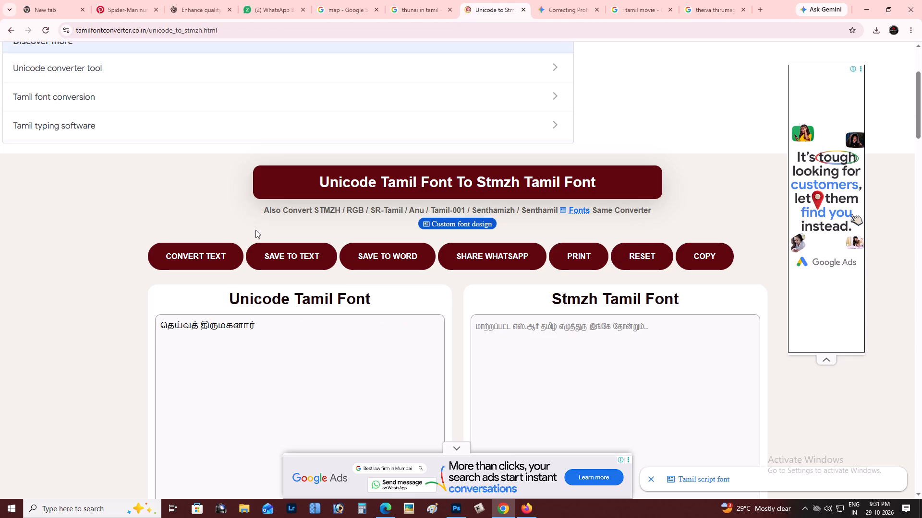
Remove the space between the two words of the pasted Tamil title.
left_click(200, 319)
key("BackSpace")
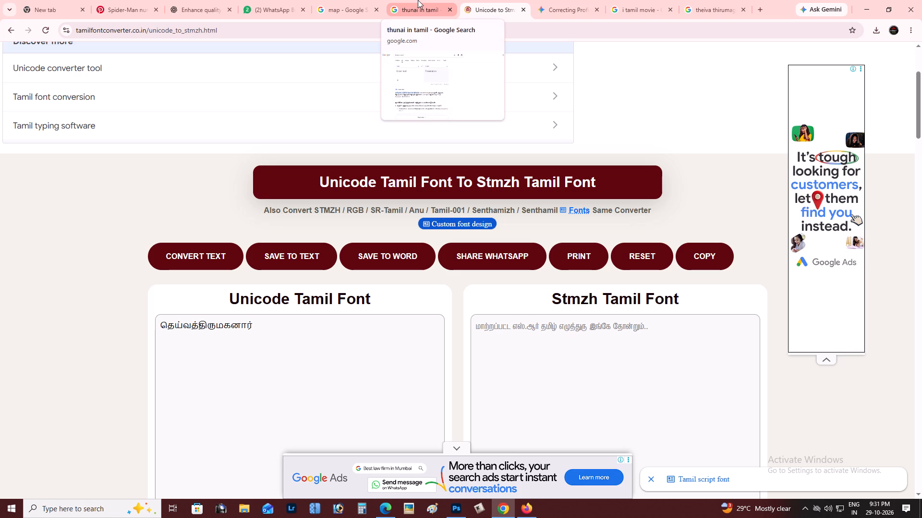
Look up the Tamil spelling of Pasumpon by searching Google for pasumpon text, and change the search to pasumpon tamil.
left_click(437, 0)
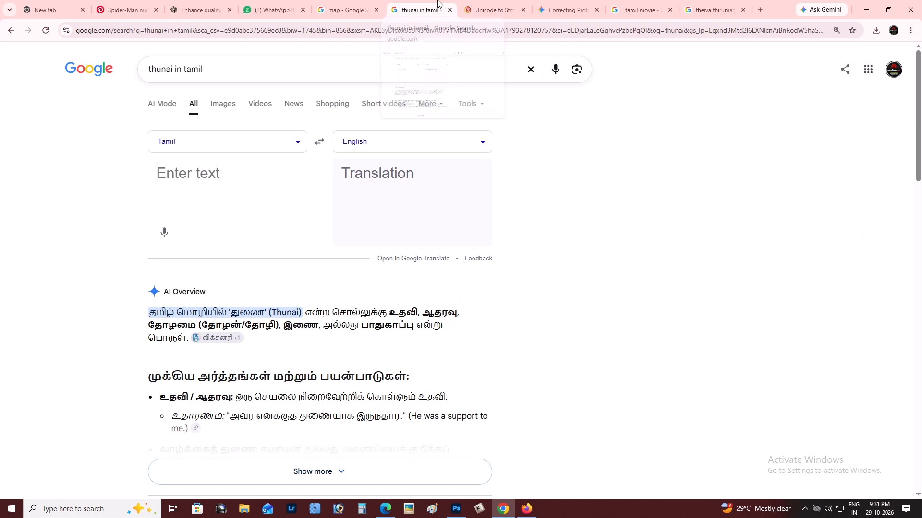
type("pasumpo")
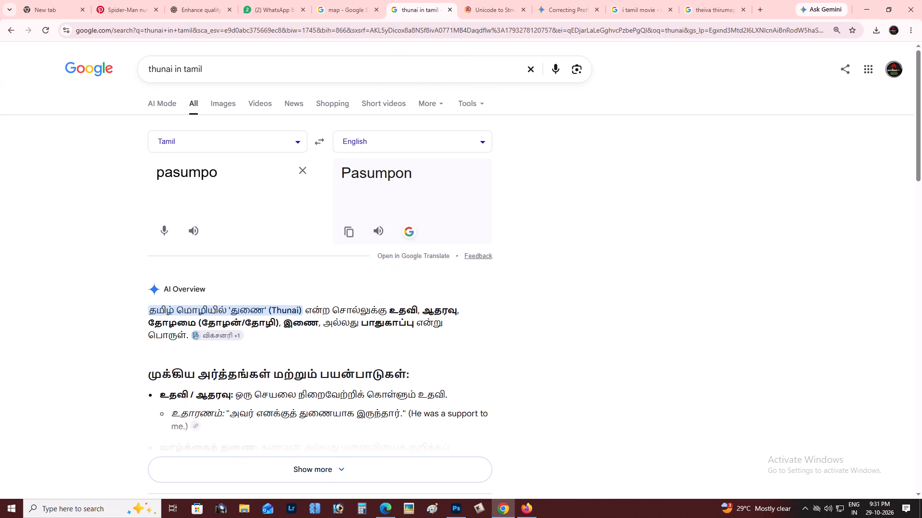
left_click_drag(220, 68, 0, 43)
type("pasum")
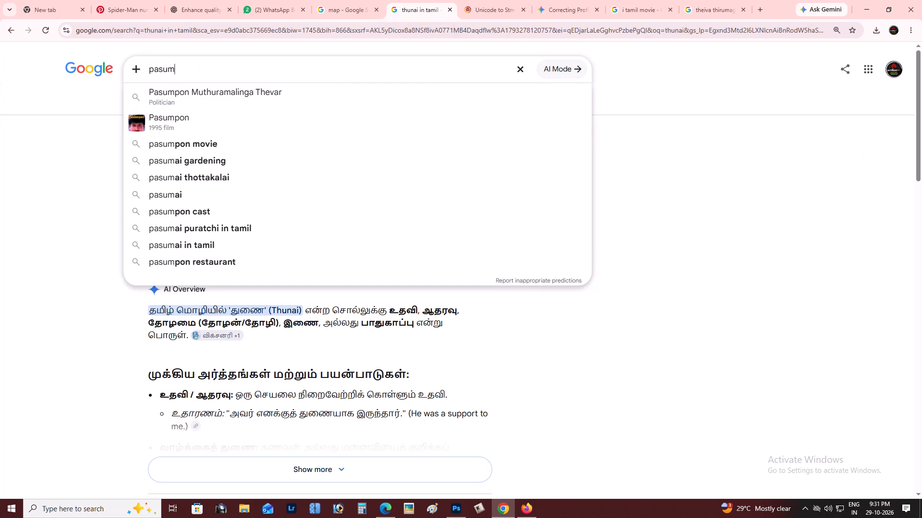
type("po")
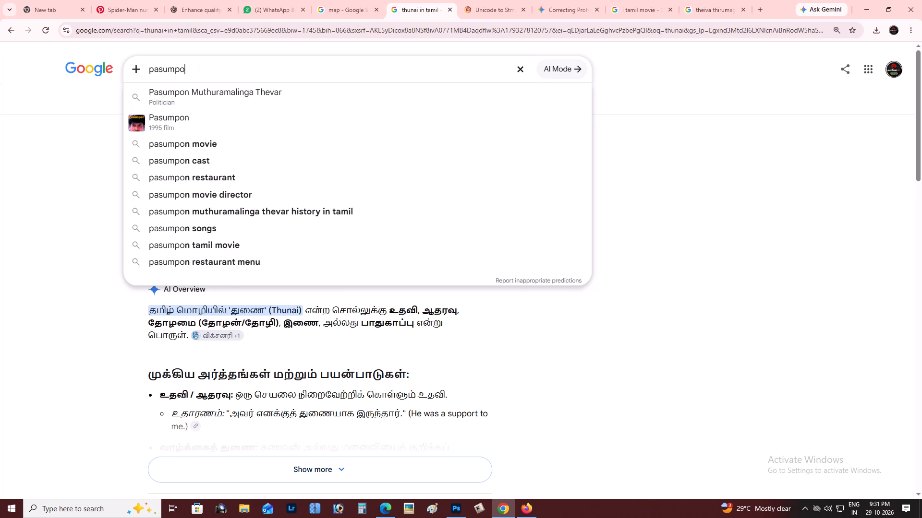
type("n text")
key("Return")
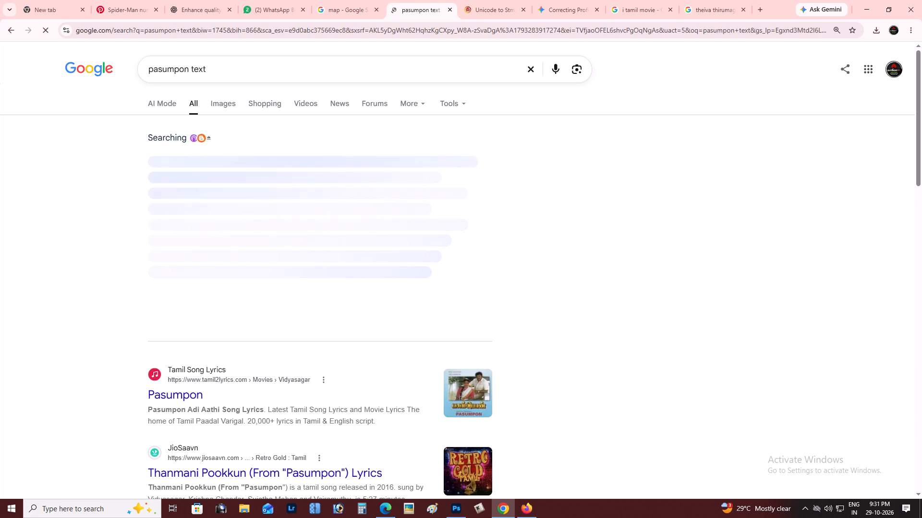
left_click(273, 70)
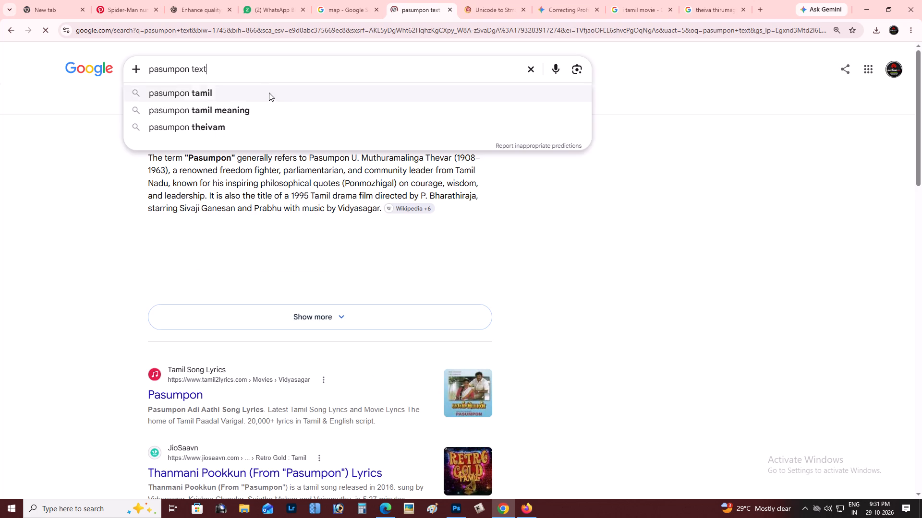
left_click(269, 93)
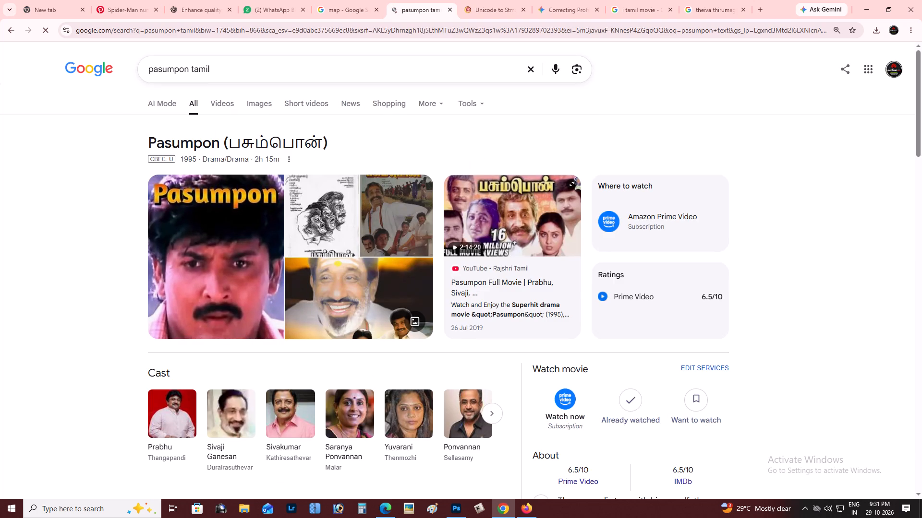
Copy பசும்பொன் from the search result heading and add it after a period to the title in the font converter's Unicode Tamil text.
double_click(318, 147)
left_click(313, 147)
left_click_drag(317, 143, 228, 153)
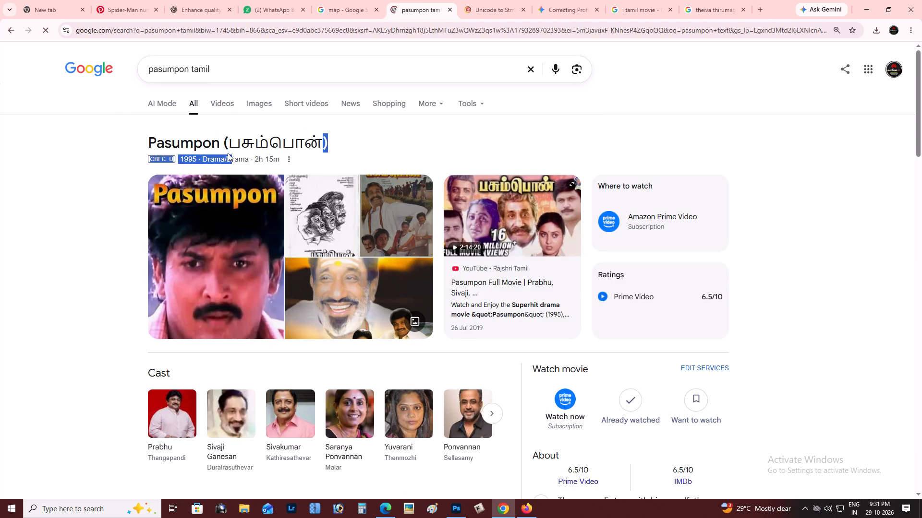
left_click_drag(228, 153, 233, 147)
right_click(234, 146)
left_click(262, 162)
scroll(344, 215, "down", 1)
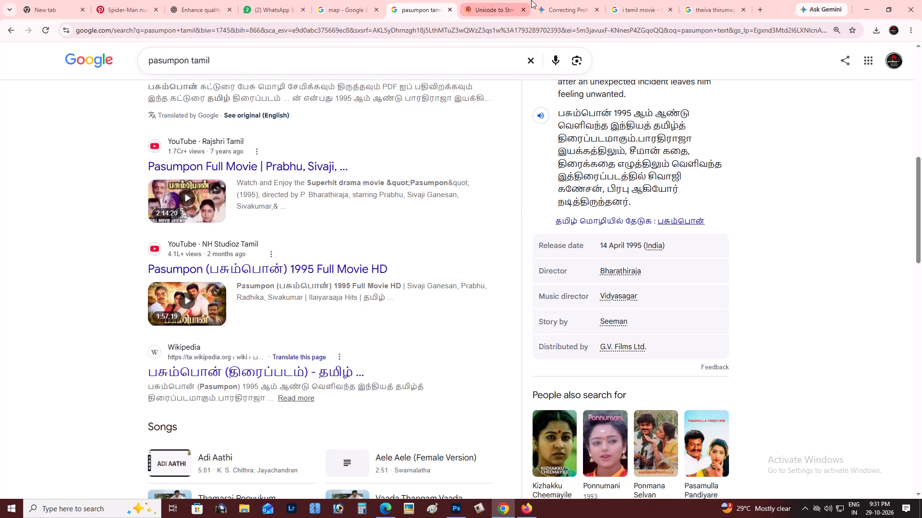
left_click(467, 0)
left_click(255, 326)
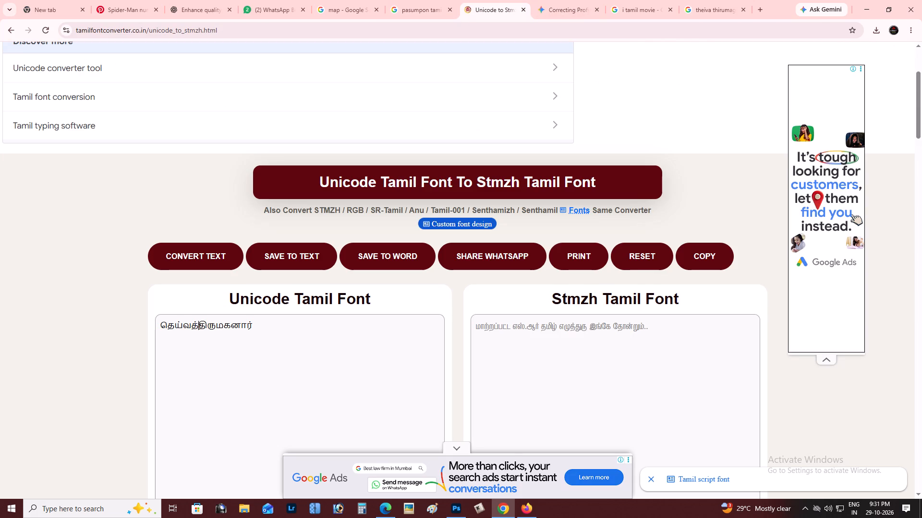
key("period")
key("ctrl+v")
Convert the combined Tamil text to the Stmzh font, cut the converted output, and switch to the poster in Photoshop.
left_click(177, 261)
left_click_drag(638, 336, 367, 323)
key("ctrl+x")
key("alt+Tab")
key("alt+Tab")
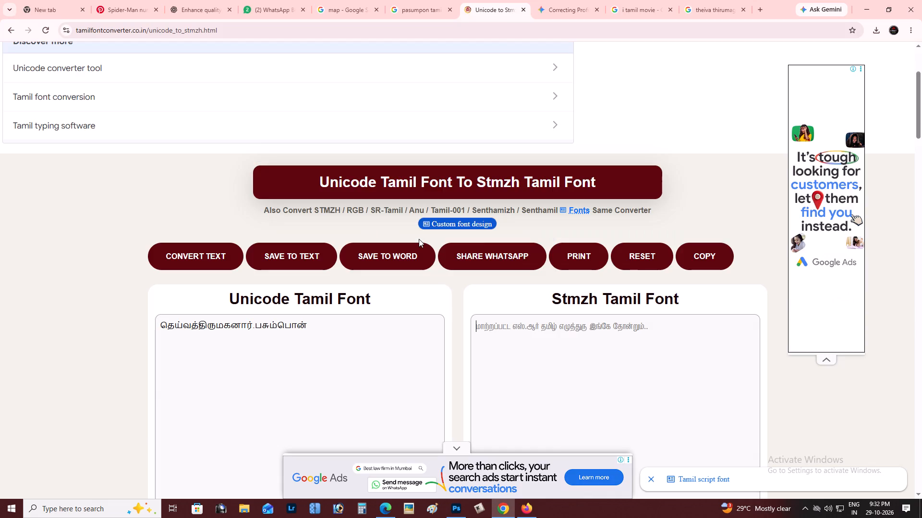
scroll(419, 239, "up", 3)
key("alt+Tab")
scroll(419, 239, "down", 4)
scroll(328, 371, "down", 3)
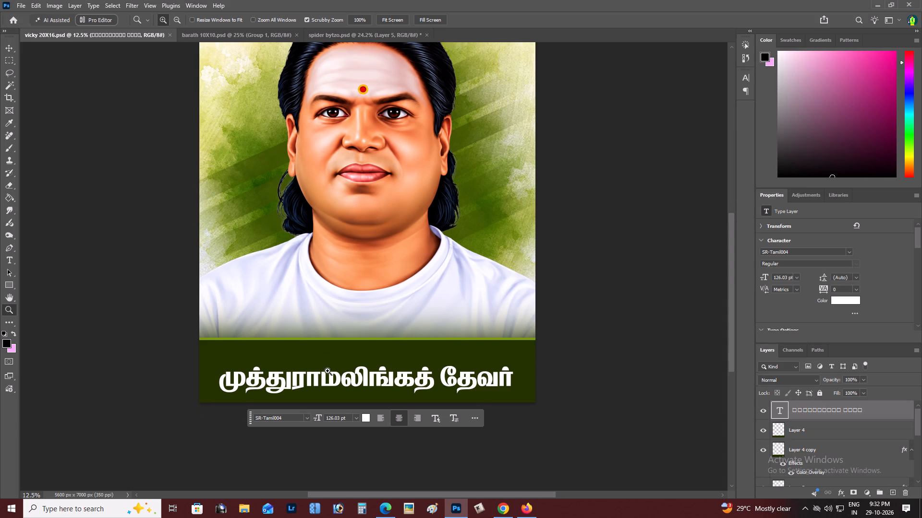
key("alt+Tab")
key("alt+Tab")
scroll(264, 387, "down", 1)
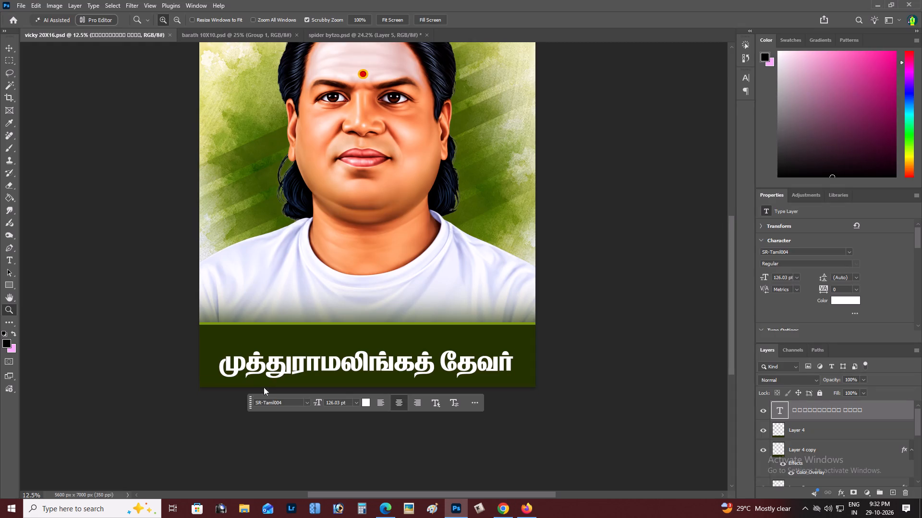
scroll(264, 387, "down", 3)
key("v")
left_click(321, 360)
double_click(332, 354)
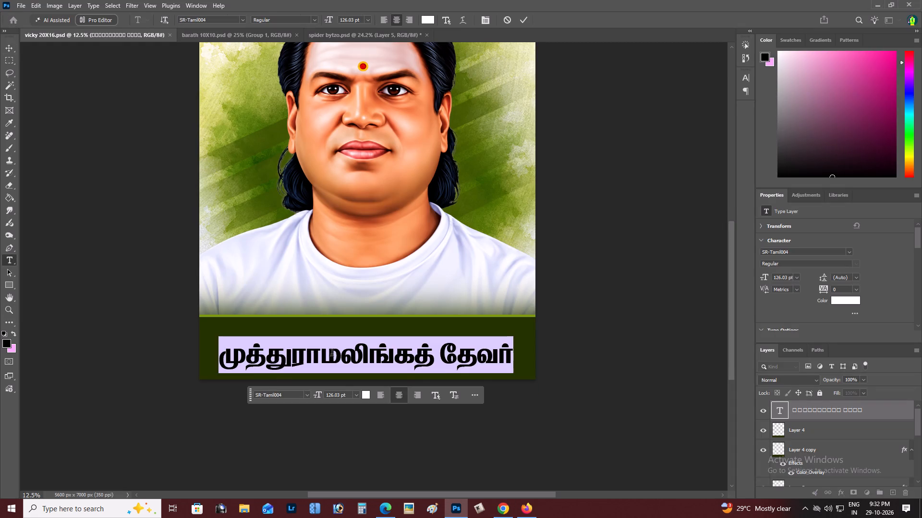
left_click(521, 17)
Scale the முத்துராமலிங்கத் தேவர் name text on the dark green band down to about 88.6%, keeping its proportions and centre.
key("z")
left_click(373, 296)
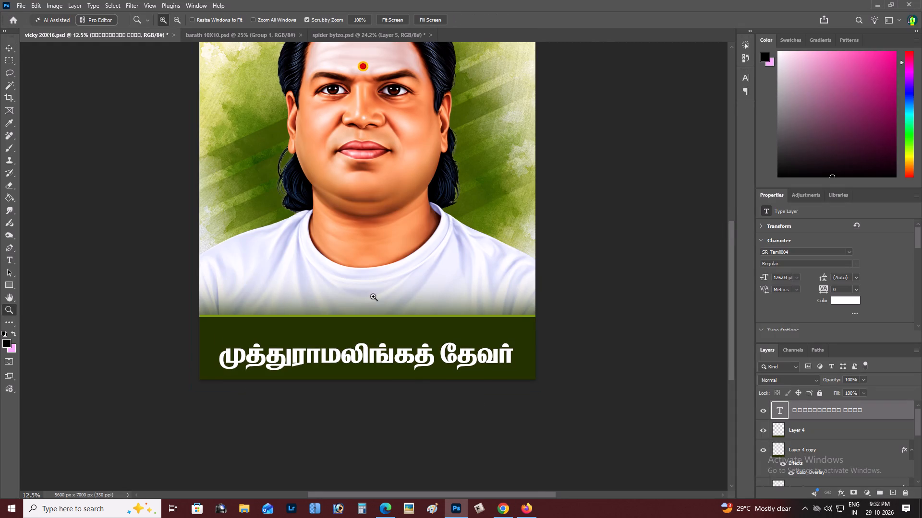
key("space")
key("space")
key("space")
left_click_drag(373, 296, 392, 198)
key("t")
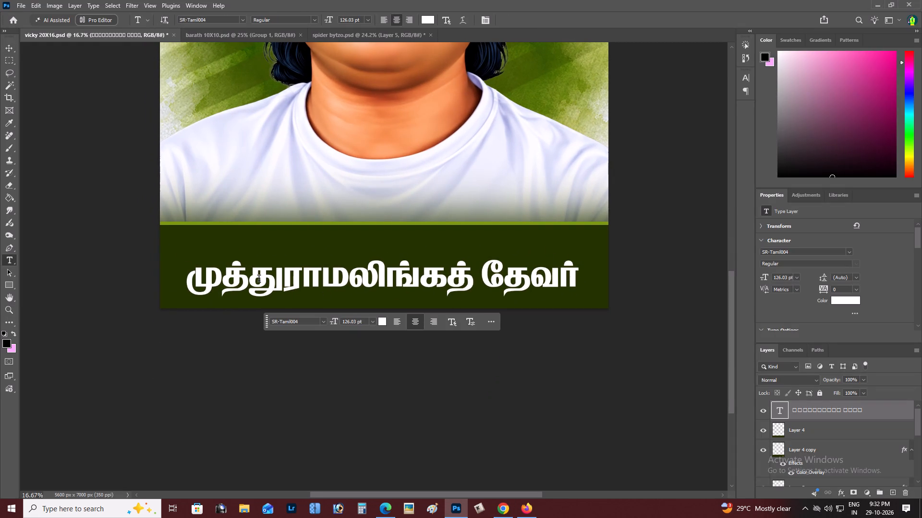
left_click(194, 276)
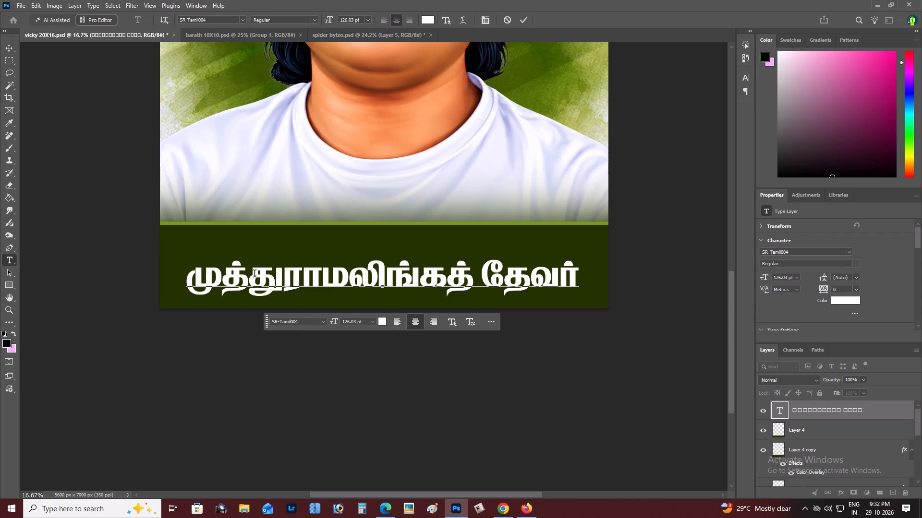
key("ctrl+Return")
key("ctrl+t")
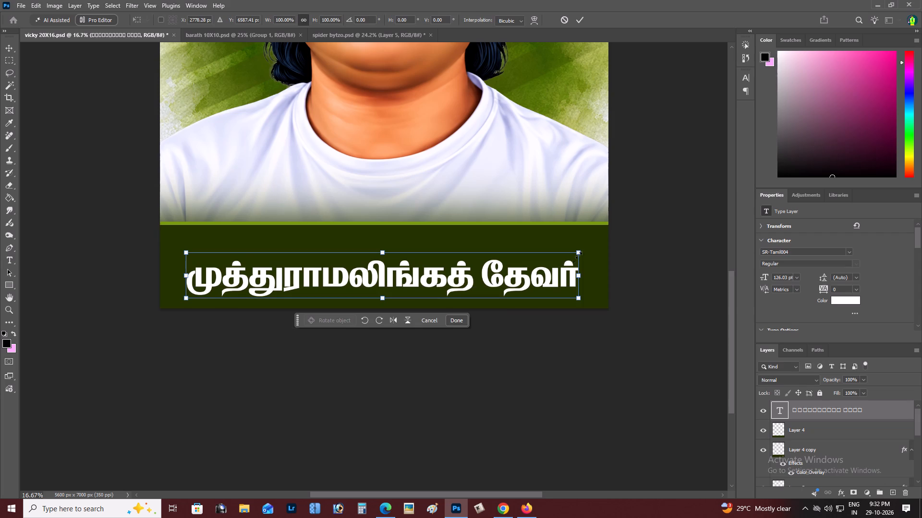
left_click_drag(578, 254, 555, 255, "alt")
key("ctrl+shift+Return")
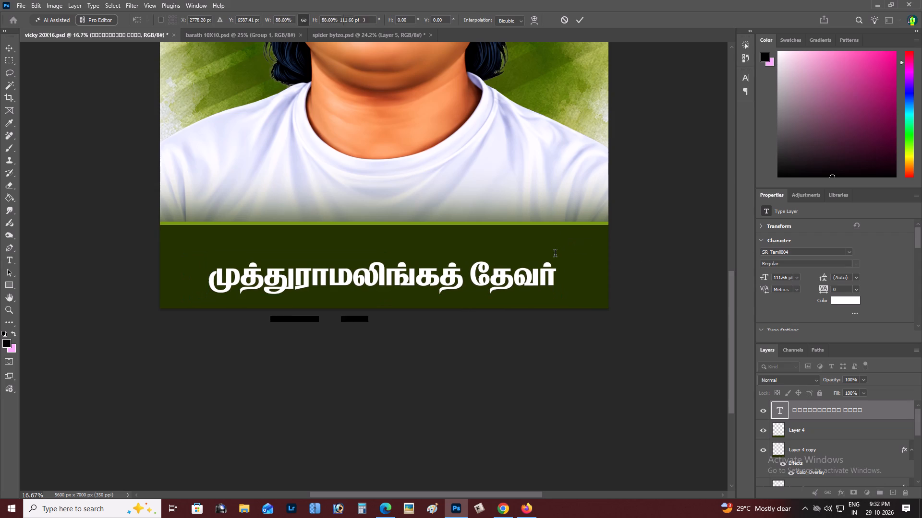
Nudge the முத்துராமலிங்கத் தேவர் name text slightly upward within the dark green band.
key("v")
key("shift+Up")
key("shift+Up")
key("shift+Up")
key("shift+Down")
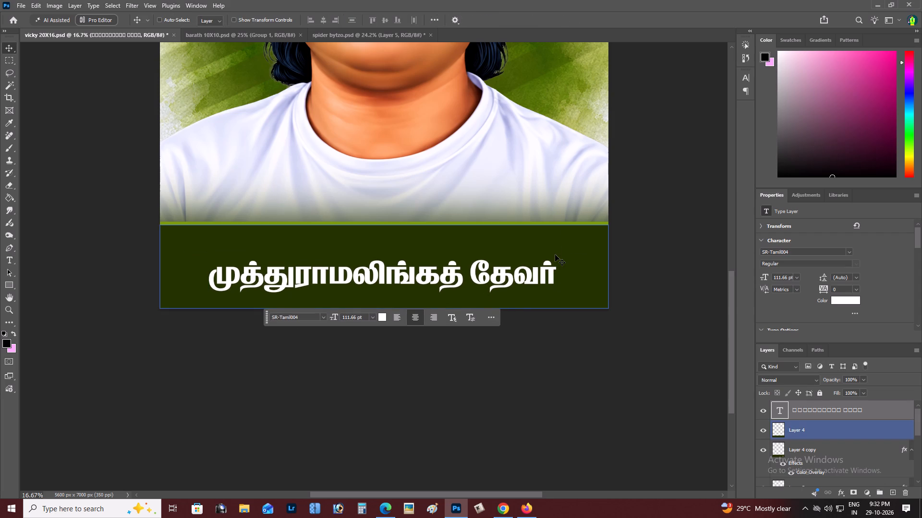
Add a separate text line above the name on the green band containing the converted தெய்வத்திருமகனார்.பசும்பொன்.
key("t")
left_click(364, 248)
key("ctrl+v")
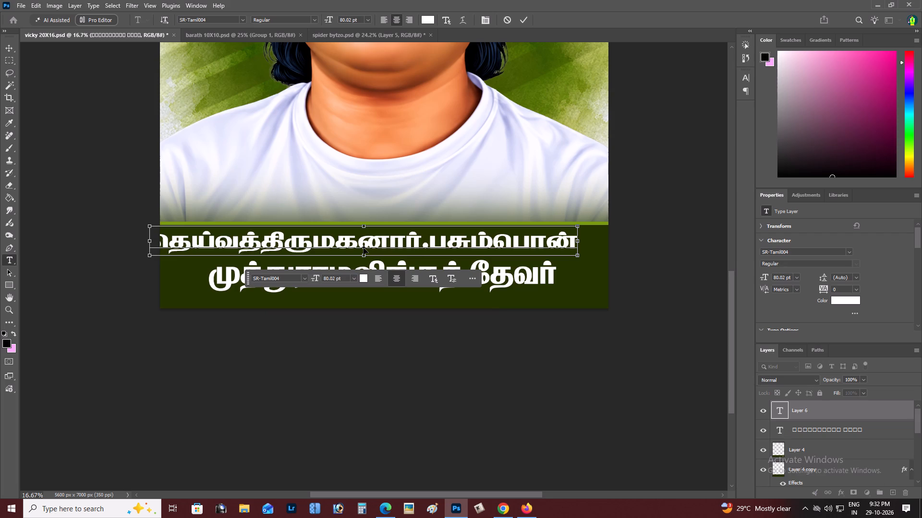
key("ctrl+Return")
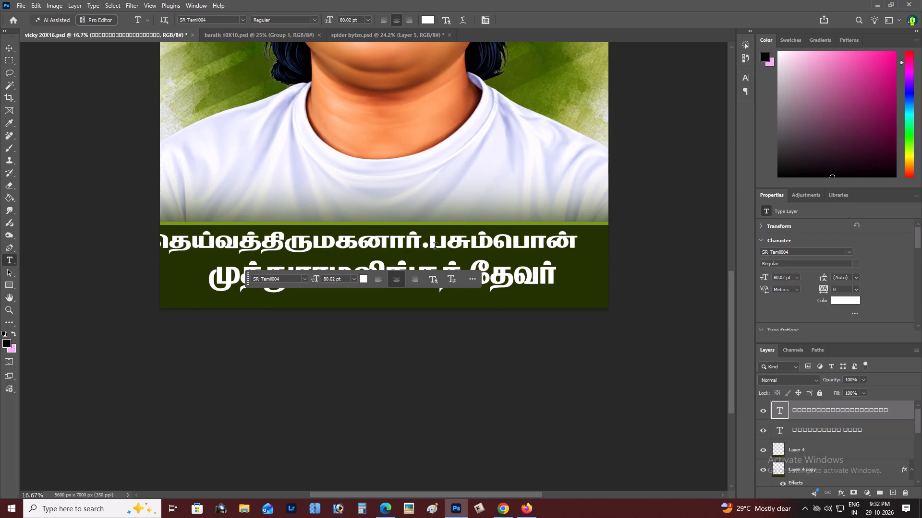
Cut பசும்பொன் out of the new title line above the name, keeping தெய்வத்திருமகனார்.
left_click_drag(428, 245, 585, 235)
key("ctrl+x")
key("ctrl+BackSpace")
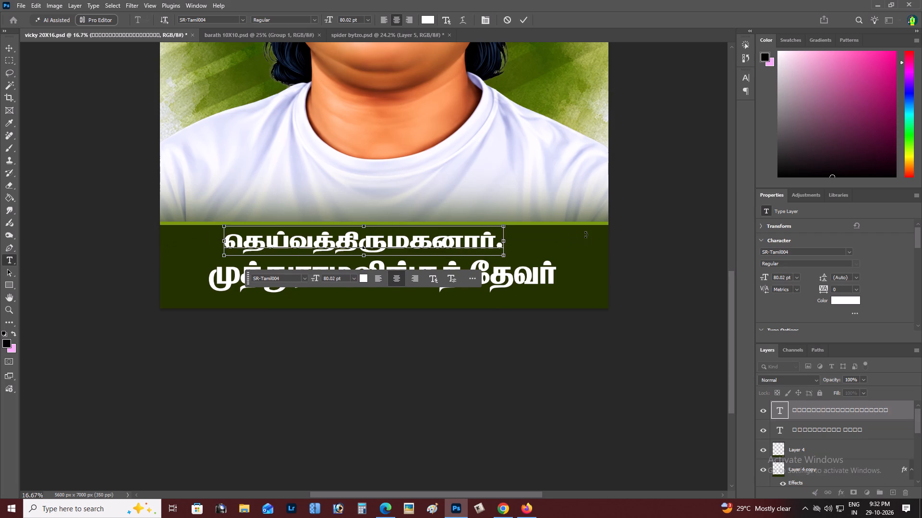
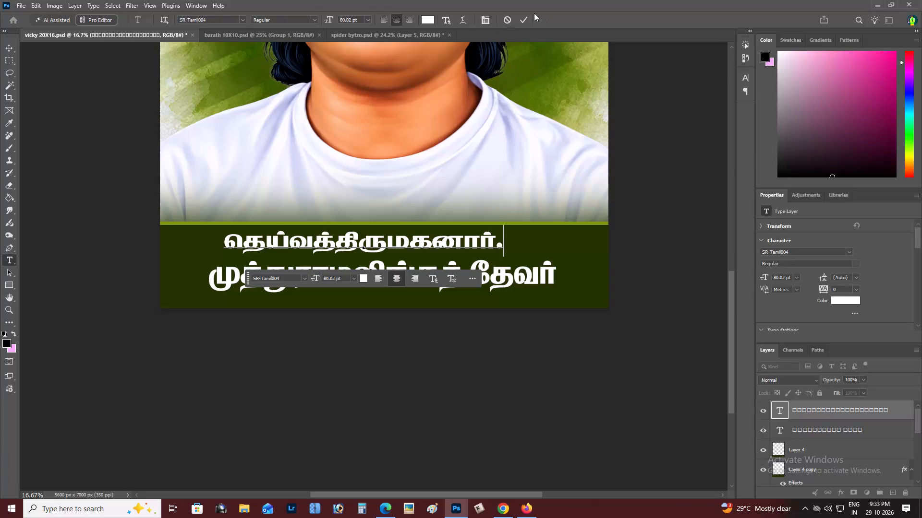
Finish editing the தெய்வத்திருமகனார் title line and change its font to SR-Tamil002.
left_click(529, 17)
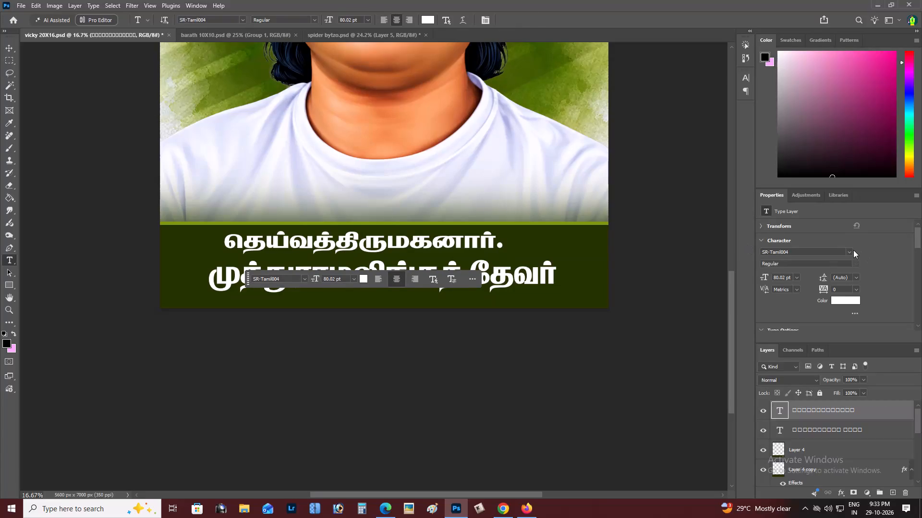
left_click(848, 251)
left_click(834, 63)
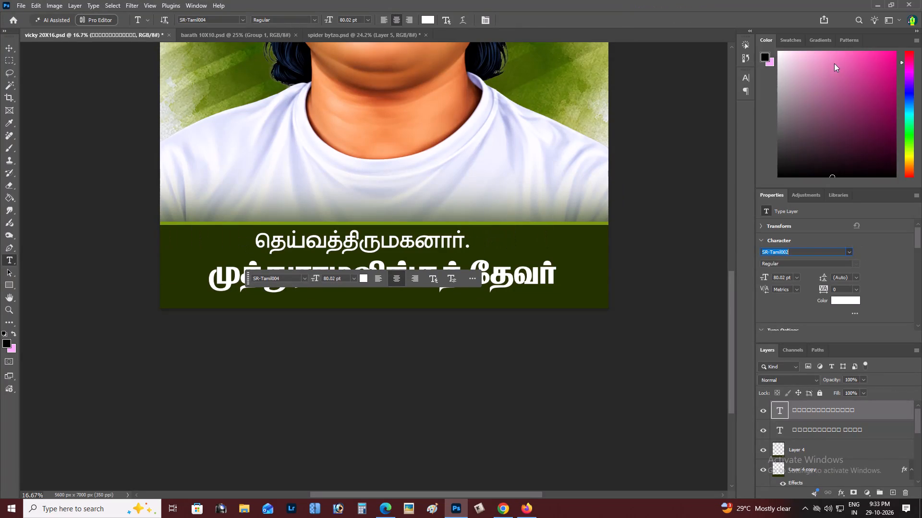
Scale the தெய்வத்திருமகனார் title down to about 42.4%, keeping its proportions and centre.
key("ctrl+t")
left_click_drag(473, 222, 471, 223, "alt")
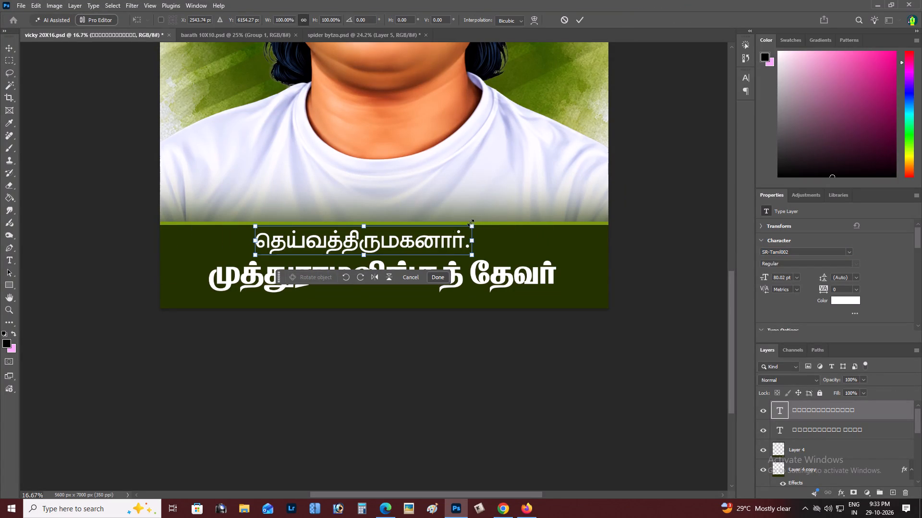
left_click_drag(471, 223, 411, 234, "alt")
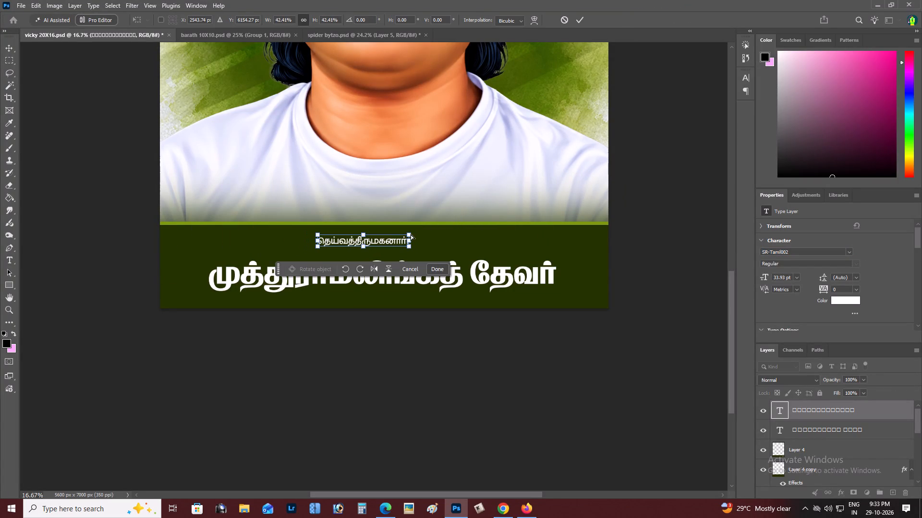
key("ctrl+Return")
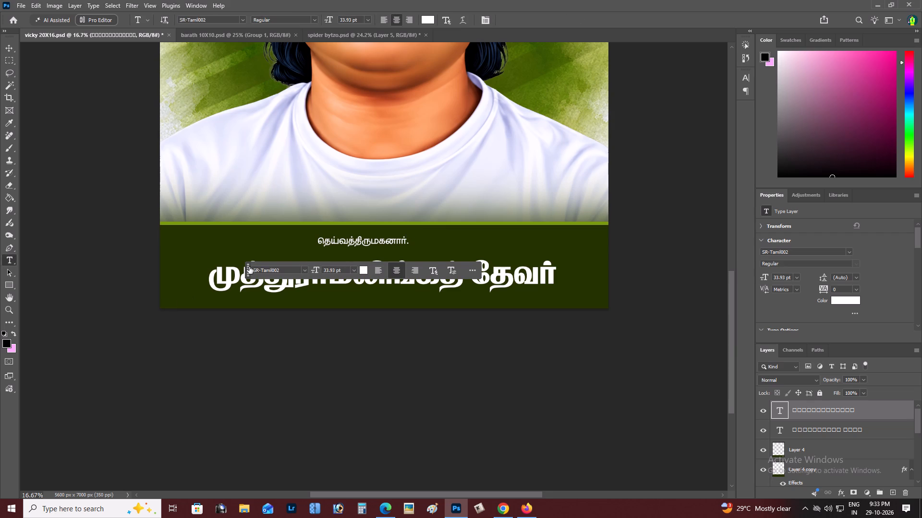
Move the small தெய்வத்திருமகனார் title just above the start of the name, near the green band's left edge.
left_click_drag(249, 267, 534, 207)
key("v")
left_click_drag(362, 242, 239, 255)
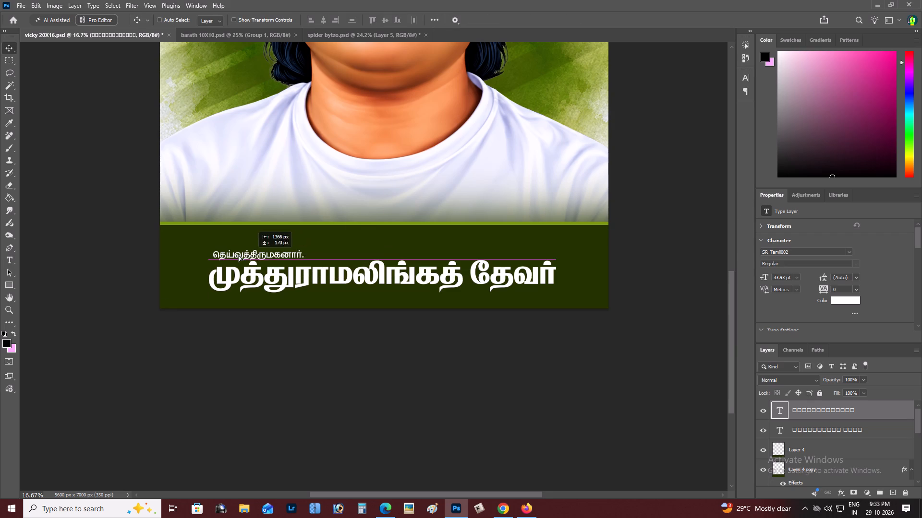
left_click_drag(239, 255, 207, 254)
Insert the cut பசும்பொன் and a space before முத்துராமலிங்கத் தேவர் in the name text.
key("z")
left_click(315, 252)
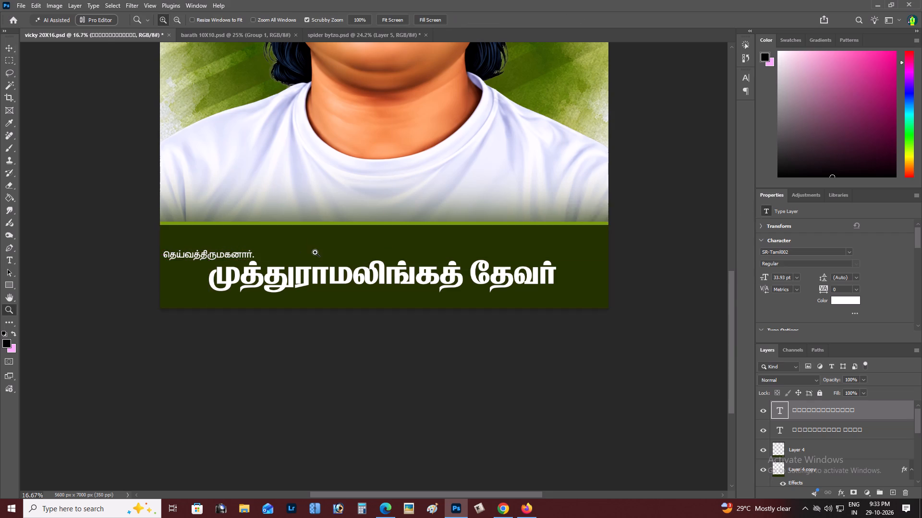
key("space")
left_click_drag(346, 259, 352, 259)
key("t")
left_click(284, 275)
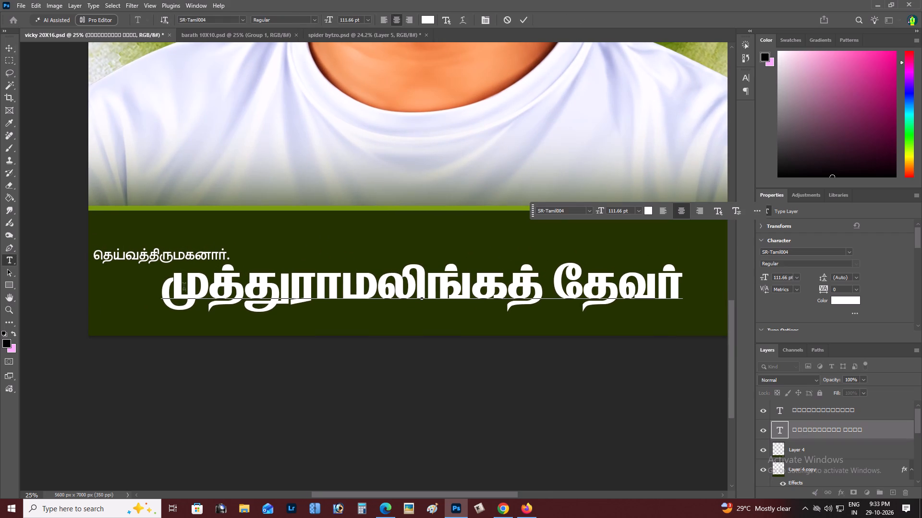
left_click(172, 288)
key("ctrl+v")
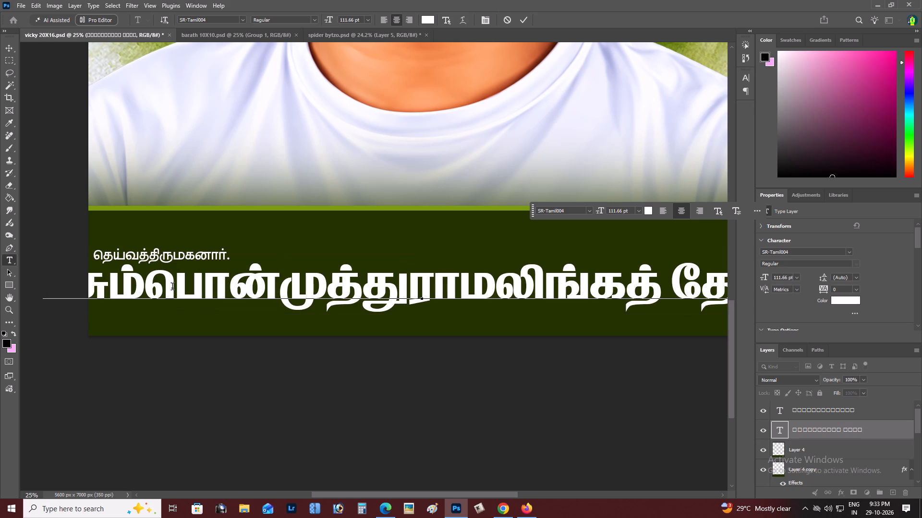
key("space")
key("ctrl+Return")
Scale the full பசும்பொன் முத்துராமலிங்கத் தேவர் line to about 76.2% width and 96.9% height so it fits the green band.
key("z")
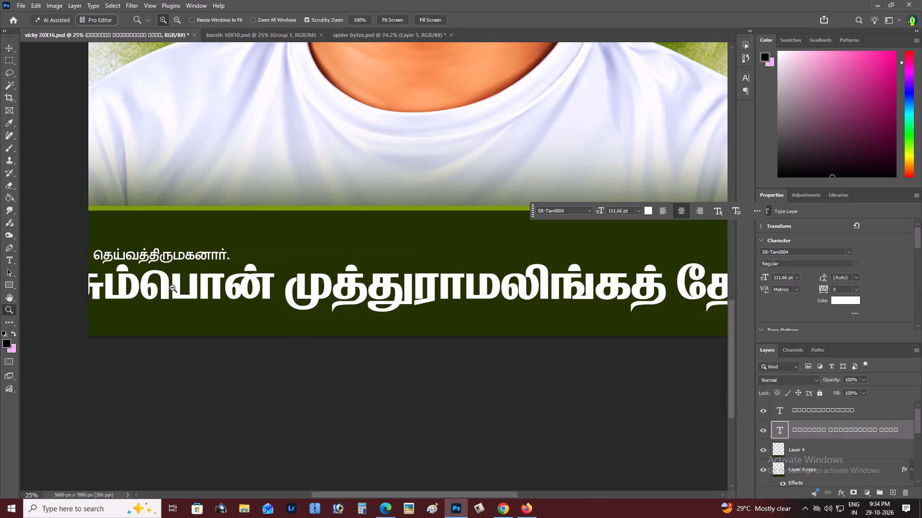
left_click(172, 288, "alt")
key("ctrl+t")
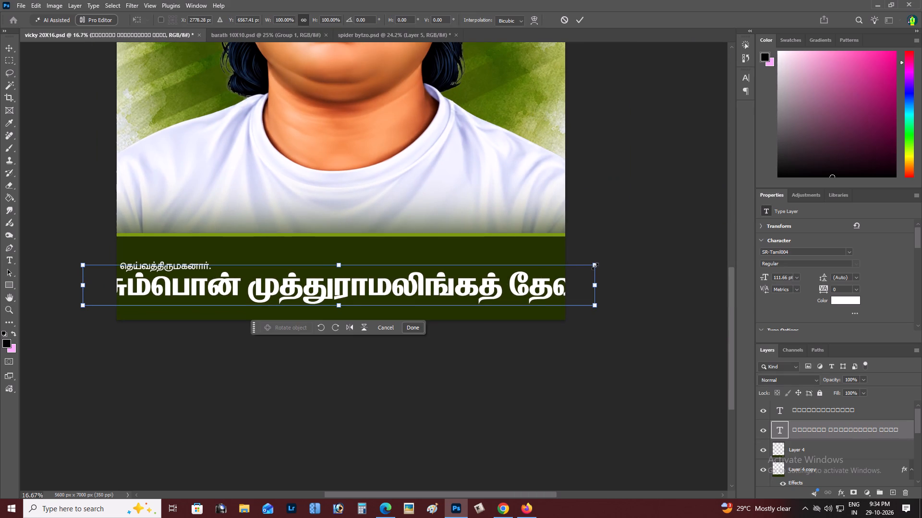
left_click_drag(595, 266, 527, 277, "alt")
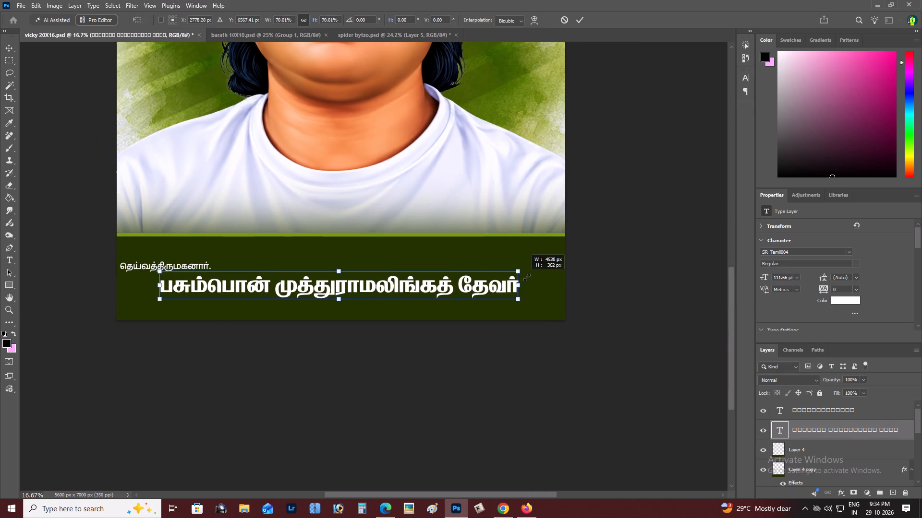
left_click_drag(527, 277, 535, 277, "alt")
left_click_drag(342, 270, 345, 261, "shift")
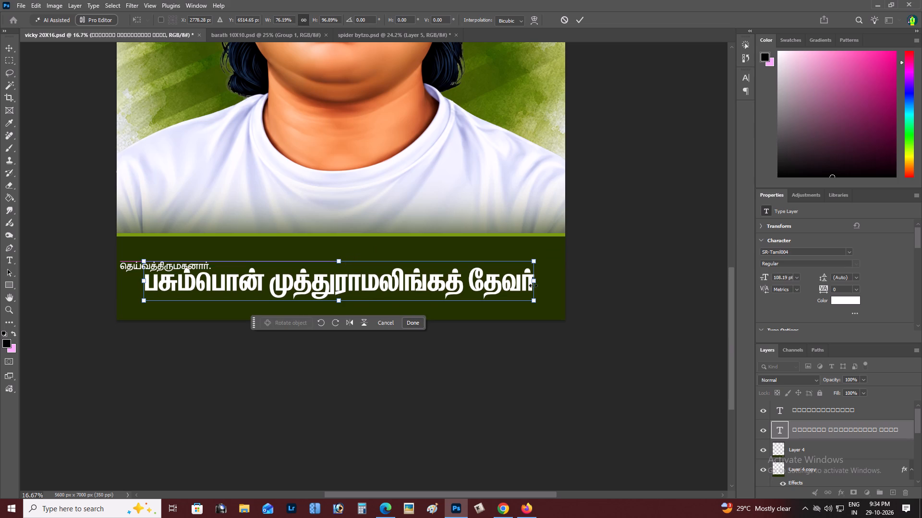
key("ctrl+Return")
Reposition and stretch the name line on the green band to about 5373 px wide and 557 px tall.
key("z")
left_click(495, 283, "alt")
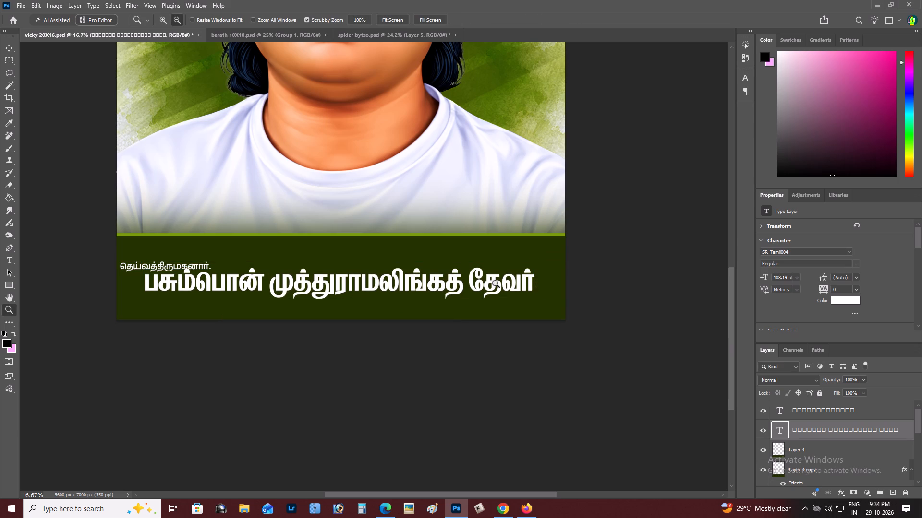
right_click(495, 283)
left_click(509, 291)
key("space")
key("space")
key("space")
key("space")
key("space")
key("space")
key("space")
key("space")
key("space")
key("space")
key("space")
key("space")
key("space")
left_click_drag(509, 291, 536, 195)
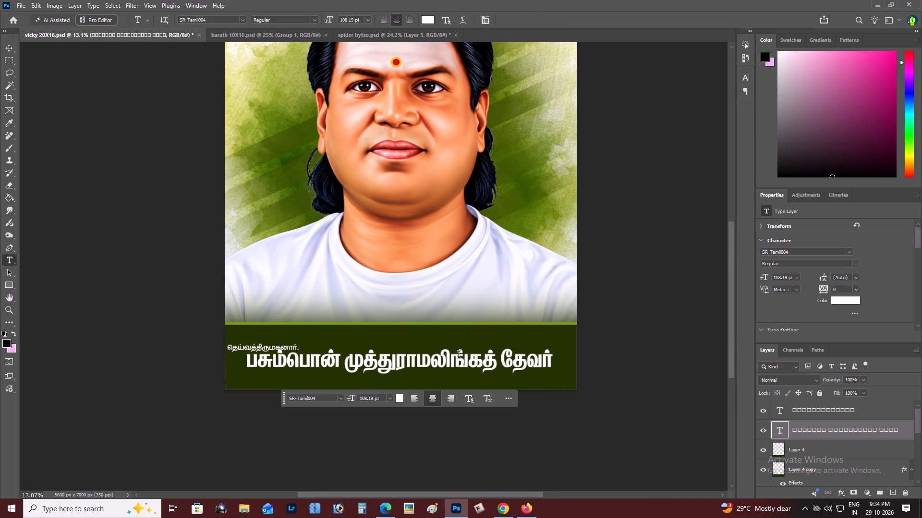
key("z")
double_click(456, 356)
key("space")
key("space")
key("space")
key("space")
key("space")
key("space")
key("space")
key("space")
key("space")
key("space")
key("space")
key("space")
left_click_drag(457, 355, 499, 333)
key("Tab")
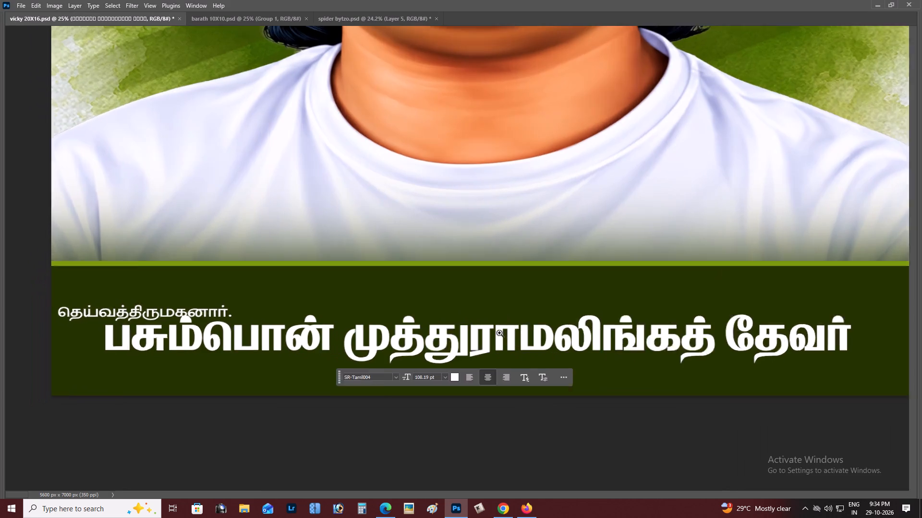
key("space")
left_click_drag(498, 330, 497, 322)
key("ctrl+t")
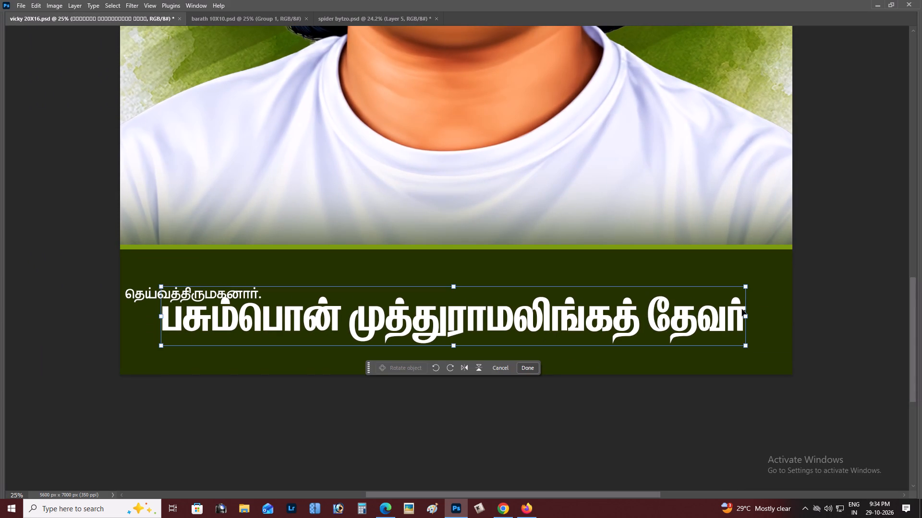
left_click_drag(742, 309, 754, 308, "shift")
left_click_drag(714, 321, 680, 328)
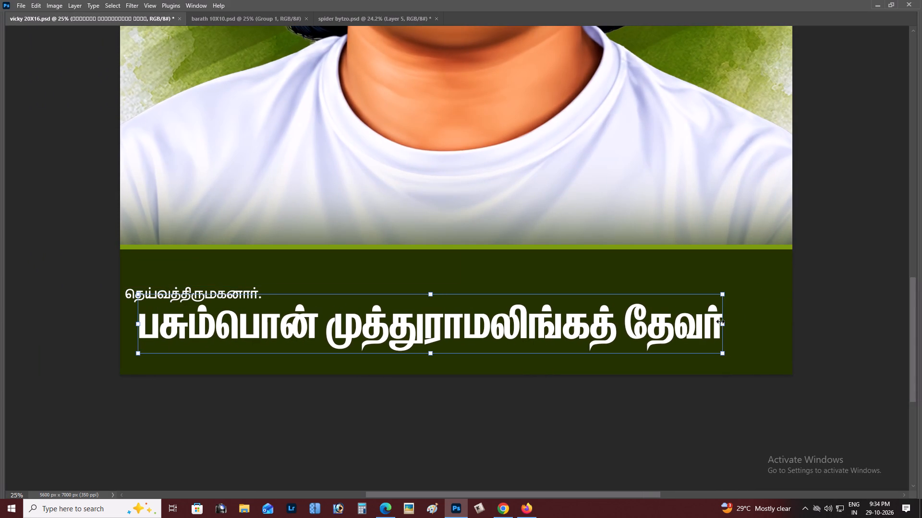
left_click_drag(722, 321, 782, 318, "shift")
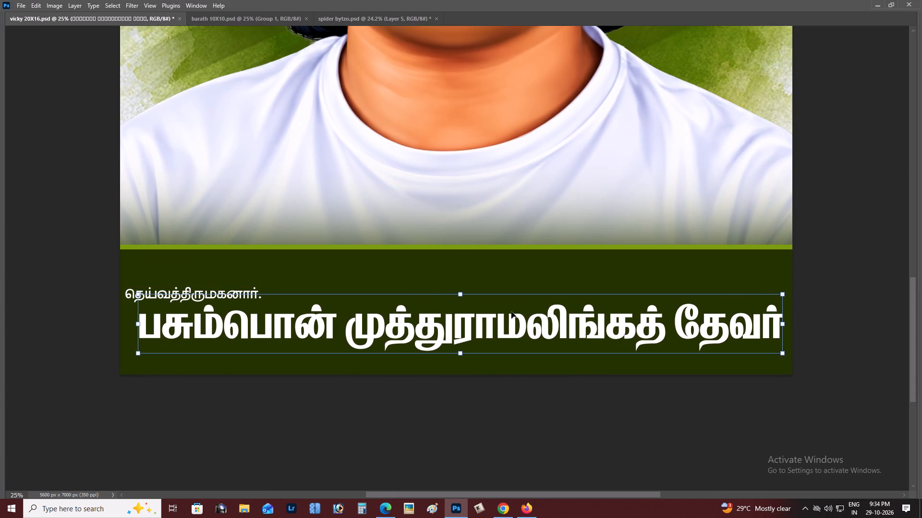
left_click_drag(461, 294, 461, 289, "shift")
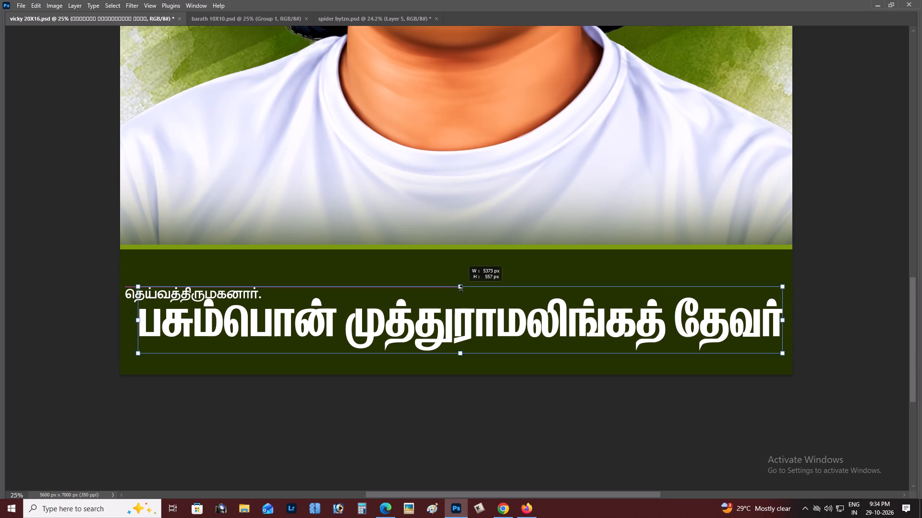
left_click_drag(461, 289, 464, 290, "shift")
key("ctrl+Return")
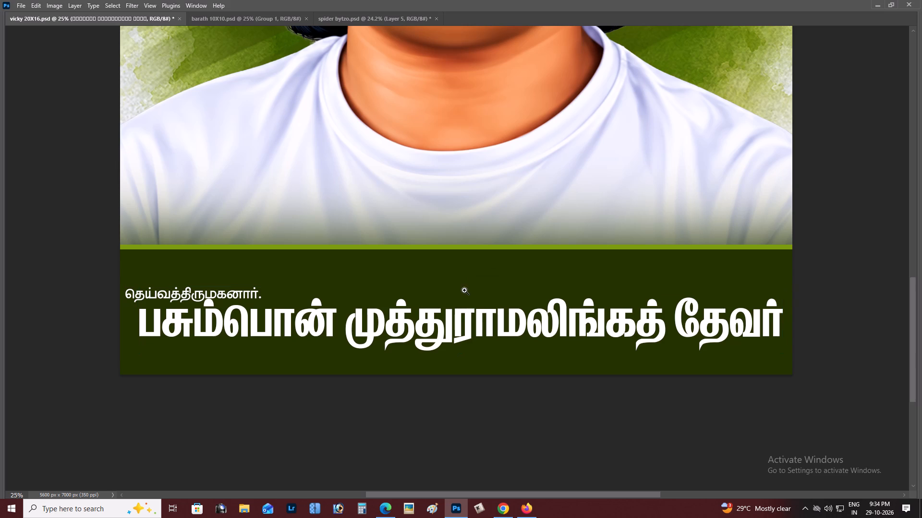
Nudge the name line down about 60 px and left about 50 px, clear of the small title.
key("v")
key("shift+Down")
key("shift+Down")
key("shift+Down")
key("shift+Down")
key("shift+Down")
key("shift+Down")
key("shift+Left")
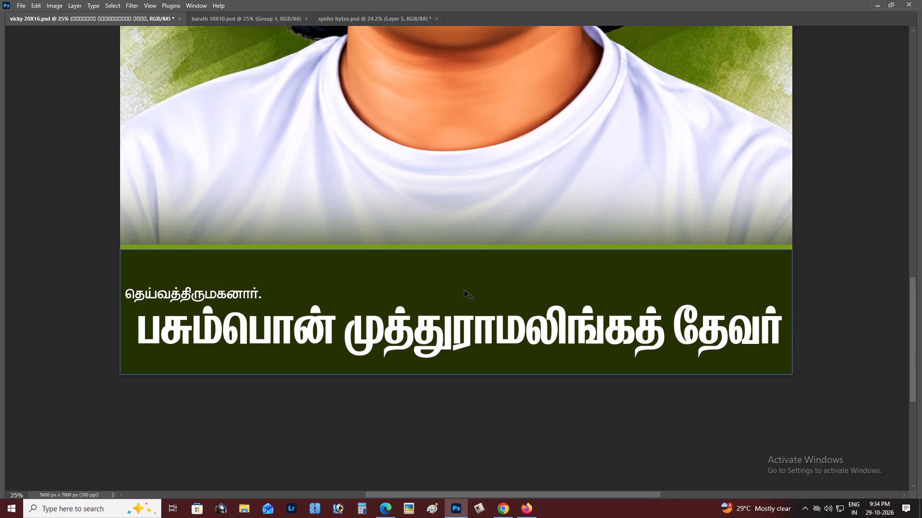
key("shift+Left")
key("shift+Left")
key("shift+Left")
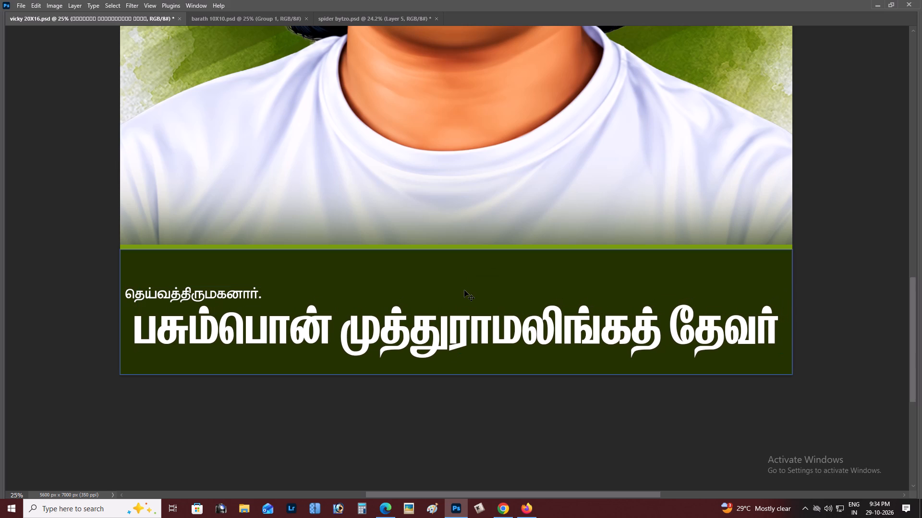
key("shift+Left")
Move the தெய்வத்திருமகனார் title slightly right and down so its left edge aligns with the name line below.
key("z")
left_click(446, 292, "alt")
right_click(446, 292)
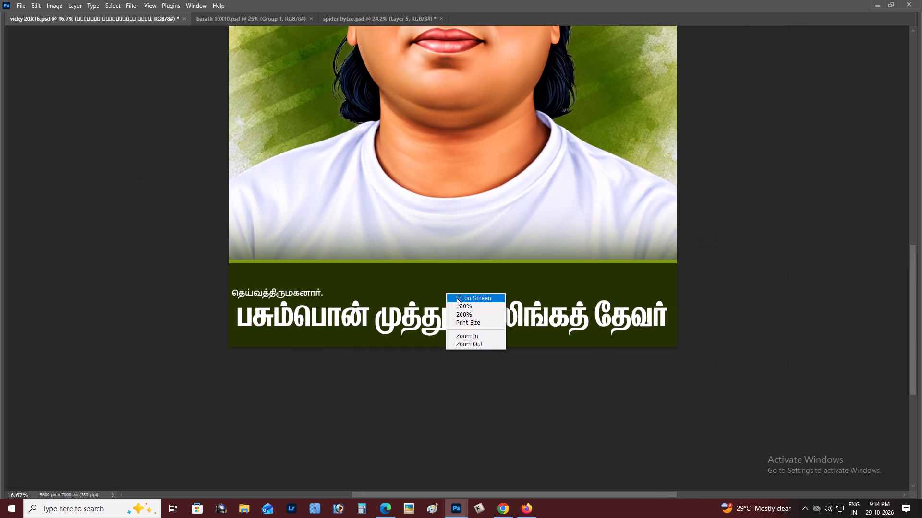
double_click(457, 298)
key("space")
key("space")
key("space")
key("space")
key("space")
key("space")
key("space")
key("space")
key("space")
key("space")
key("space")
key("space")
key("space")
key("space")
key("space")
key("space")
key("space")
key("space")
key("space")
key("space")
left_click_drag(458, 298, 462, 195)
key("z")
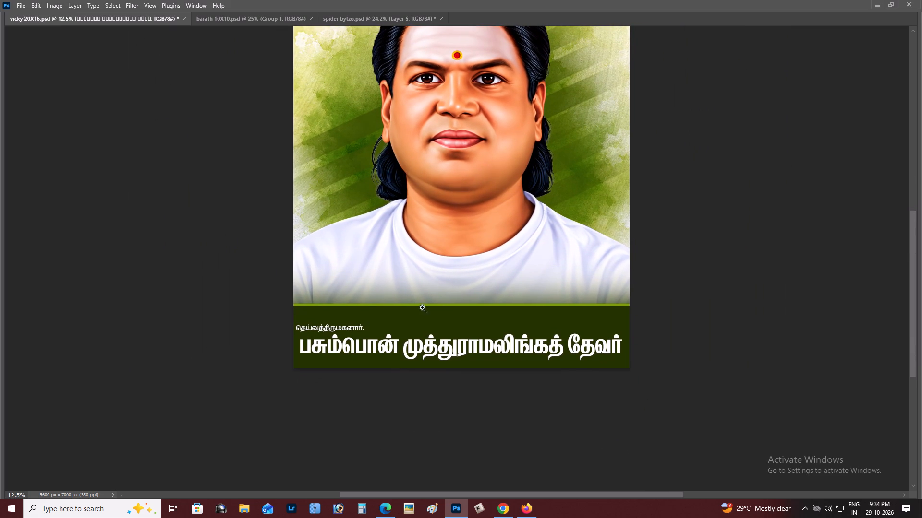
triple_click(385, 328)
key("space")
left_click_drag(385, 328, 392, 327)
key("v")
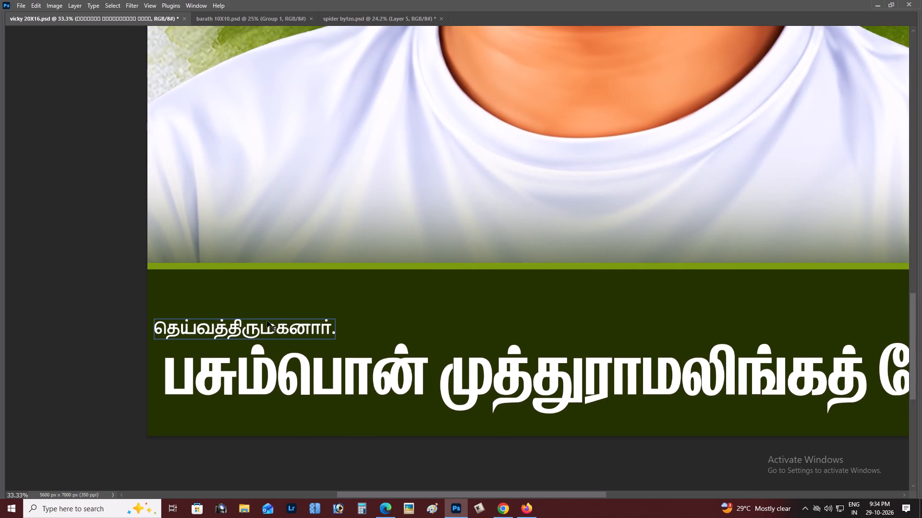
right_click(266, 321)
left_click(281, 329)
left_click_drag(281, 329, 286, 330)
Nudge the தெய்வத்திருமகனார் title up 10 px from the name line.
key("z")
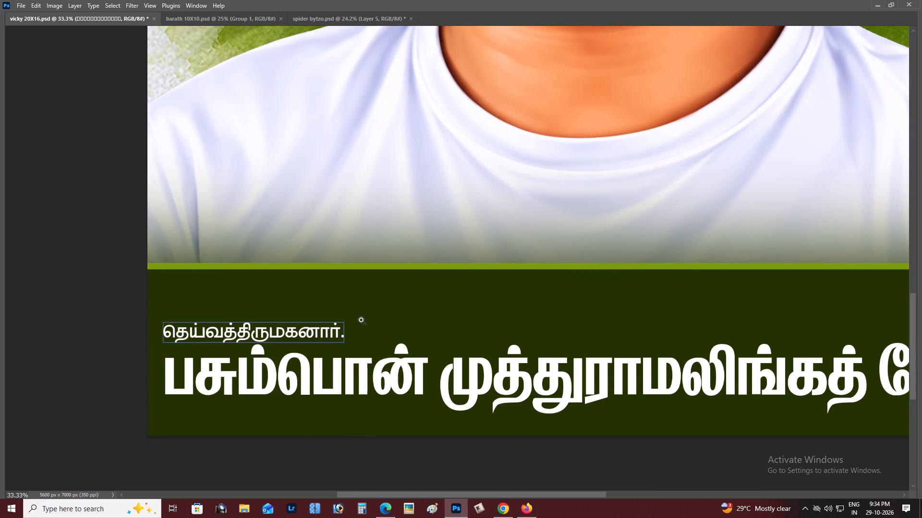
left_click(376, 315, "alt")
right_click(376, 315)
left_click(385, 321)
key("space")
left_click_drag(376, 328, 386, 298)
key("z")
left_click(335, 407)
double_click(342, 403)
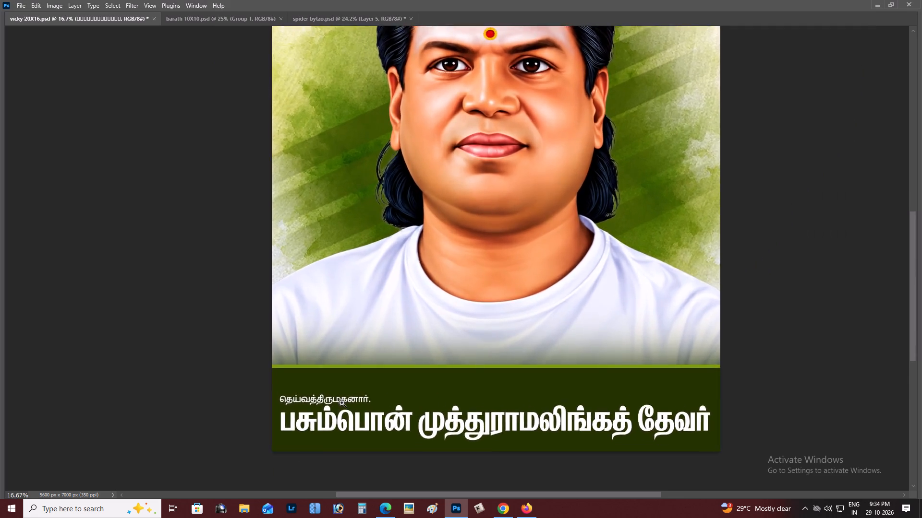
key("v")
key("shift+Up")
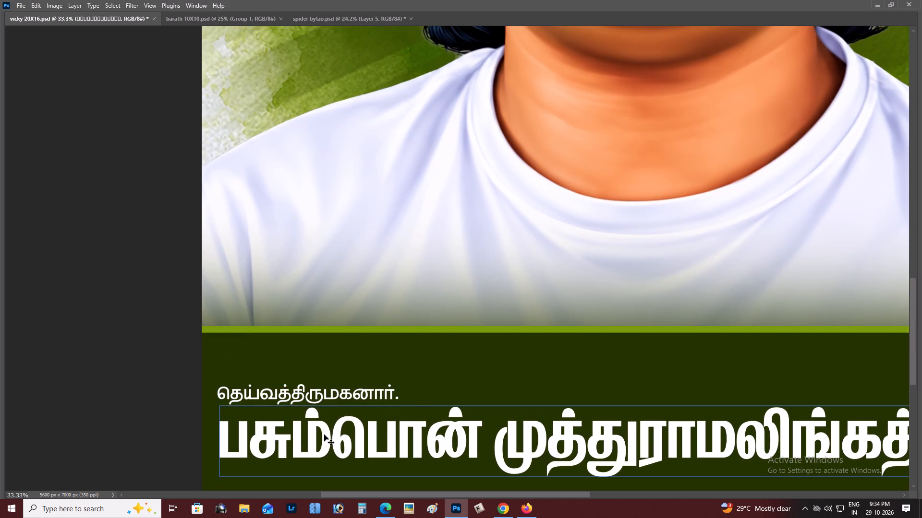
Select the title and name lines together and move both up about 200 px within the green band.
right_click(324, 435, "shift")
left_click(339, 440, "shift")
right_click(340, 432, "shift")
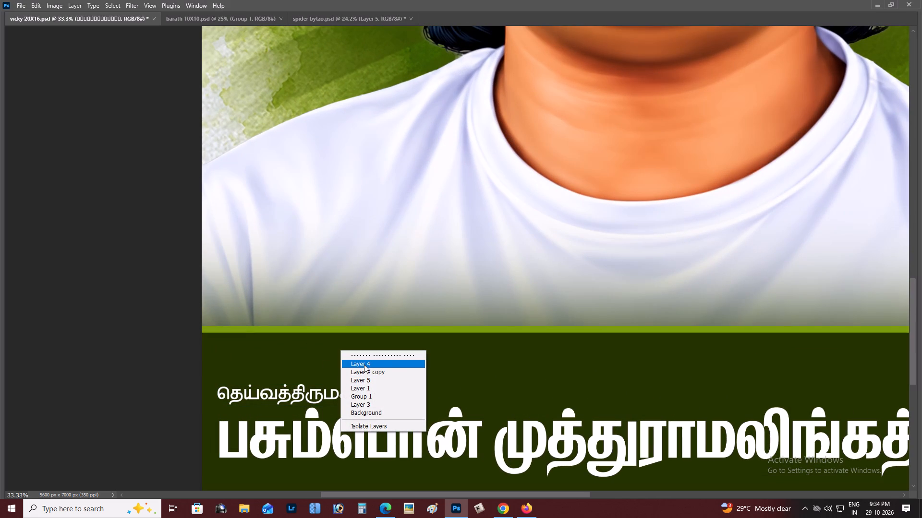
left_click(363, 359, "shift")
key("shift+Up")
key("shift+Up")
key("shift+Up")
key("shift+Up")
key("shift+Up")
key("shift+Up")
key("shift+Up")
key("shift+Up")
key("shift+Up")
key("shift+Up")
key("shift+Up")
key("shift+Up")
key("shift+Up")
key("shift+Up")
key("shift+Up")
key("shift+Up")
key("shift+Up")
key("shift+Up")
key("shift+Up")
key("shift+Up")
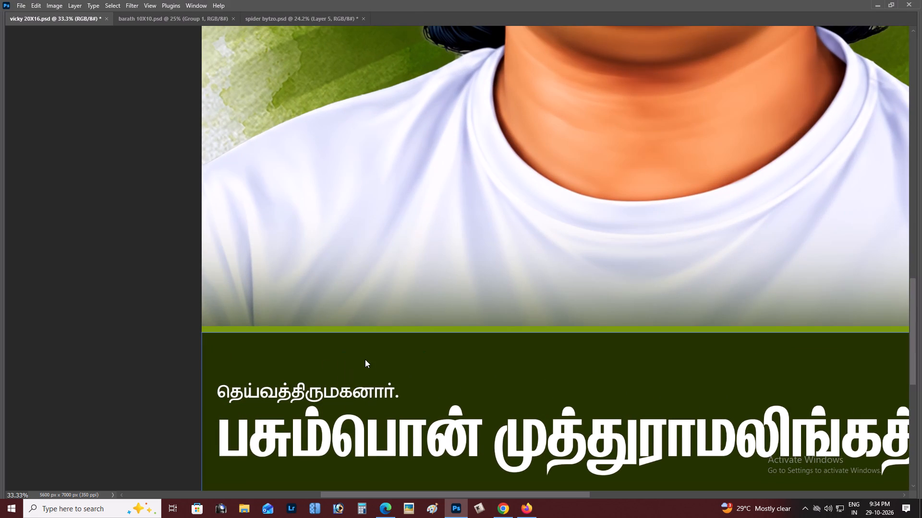
Fine-tune the selected title and name lines' vertical position on the green band, ending 1 px higher.
key("z")
left_click(365, 359, "alt")
right_click(365, 359)
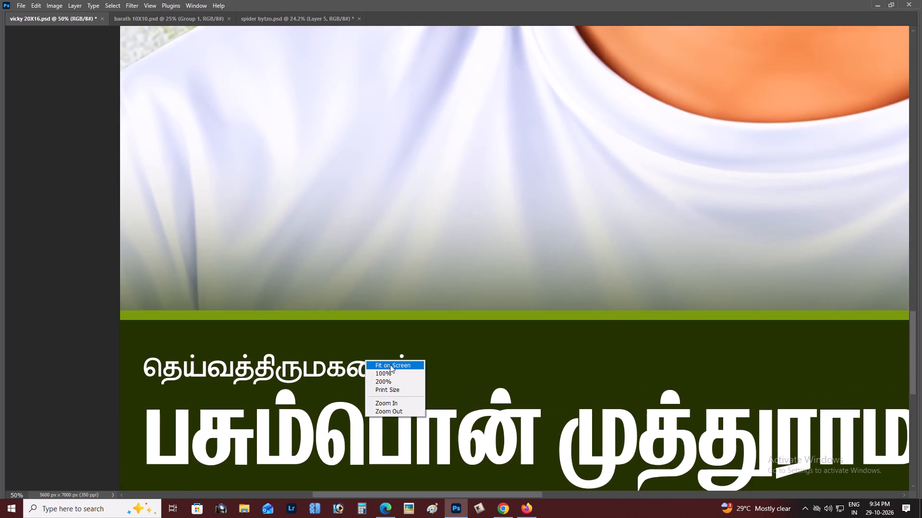
double_click(390, 365)
key("space")
key("space")
key("space")
left_click_drag(381, 366, 374, 357)
key("v")
key("shift+Up")
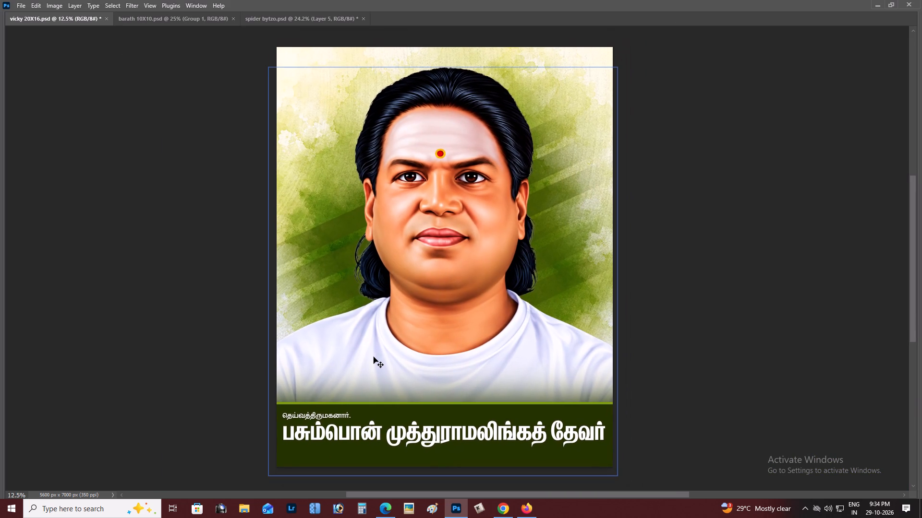
key("shift+Down")
key("Up")
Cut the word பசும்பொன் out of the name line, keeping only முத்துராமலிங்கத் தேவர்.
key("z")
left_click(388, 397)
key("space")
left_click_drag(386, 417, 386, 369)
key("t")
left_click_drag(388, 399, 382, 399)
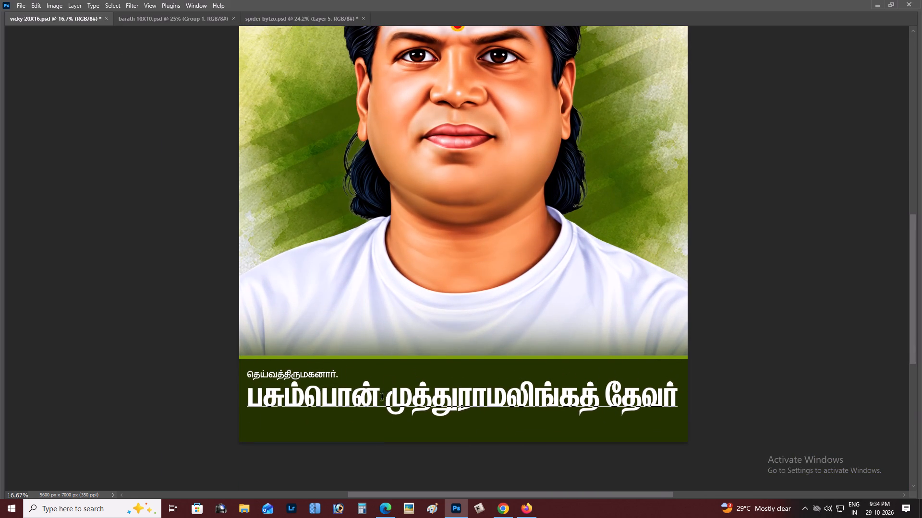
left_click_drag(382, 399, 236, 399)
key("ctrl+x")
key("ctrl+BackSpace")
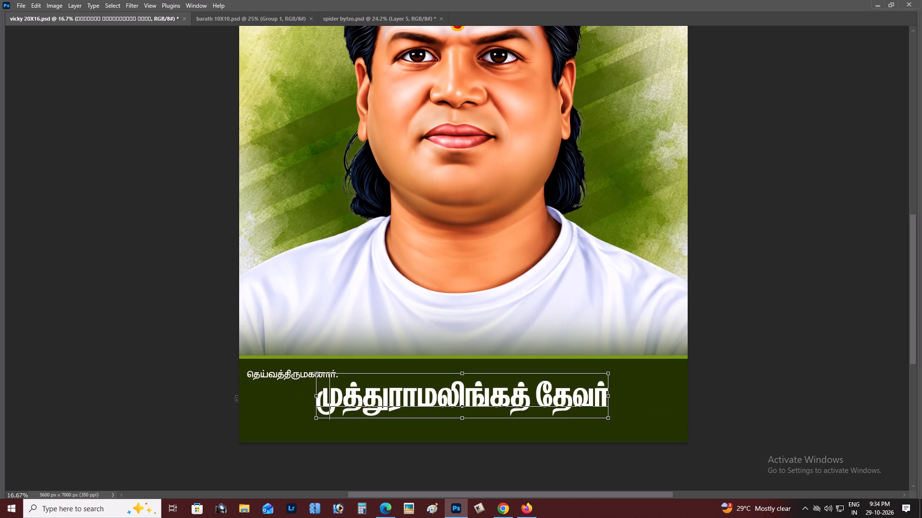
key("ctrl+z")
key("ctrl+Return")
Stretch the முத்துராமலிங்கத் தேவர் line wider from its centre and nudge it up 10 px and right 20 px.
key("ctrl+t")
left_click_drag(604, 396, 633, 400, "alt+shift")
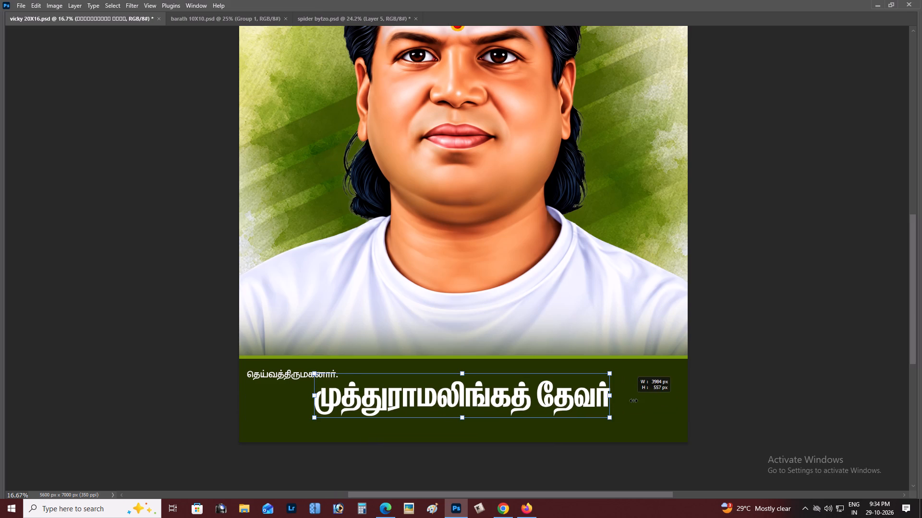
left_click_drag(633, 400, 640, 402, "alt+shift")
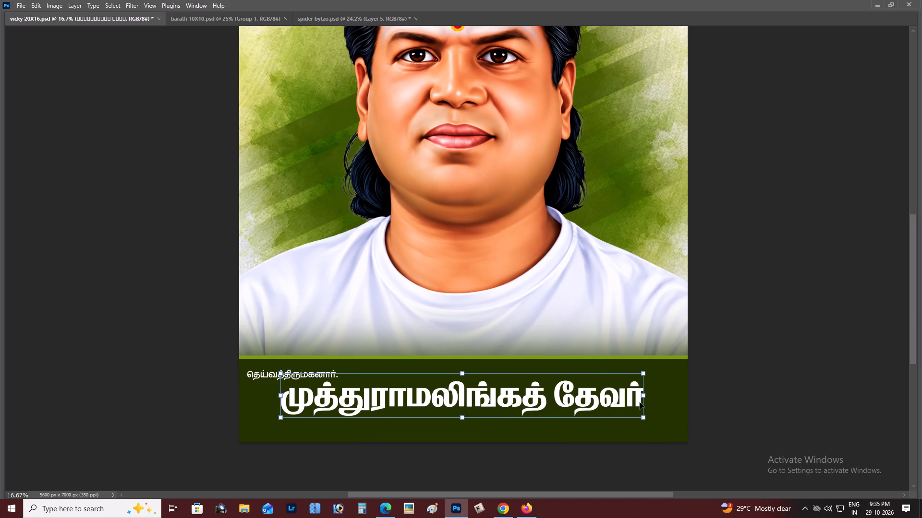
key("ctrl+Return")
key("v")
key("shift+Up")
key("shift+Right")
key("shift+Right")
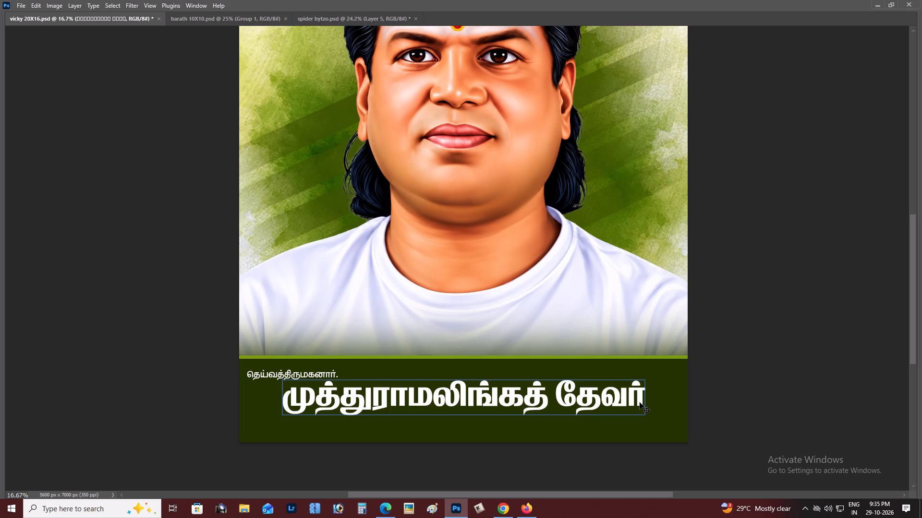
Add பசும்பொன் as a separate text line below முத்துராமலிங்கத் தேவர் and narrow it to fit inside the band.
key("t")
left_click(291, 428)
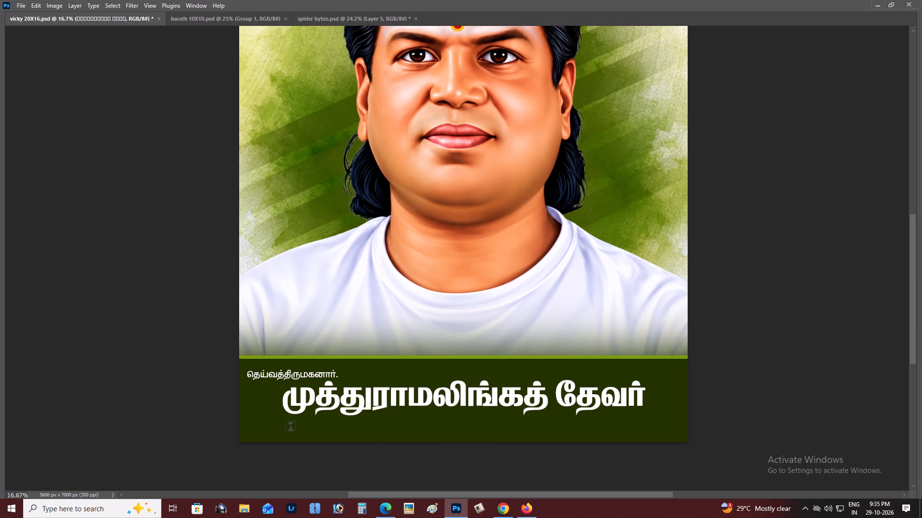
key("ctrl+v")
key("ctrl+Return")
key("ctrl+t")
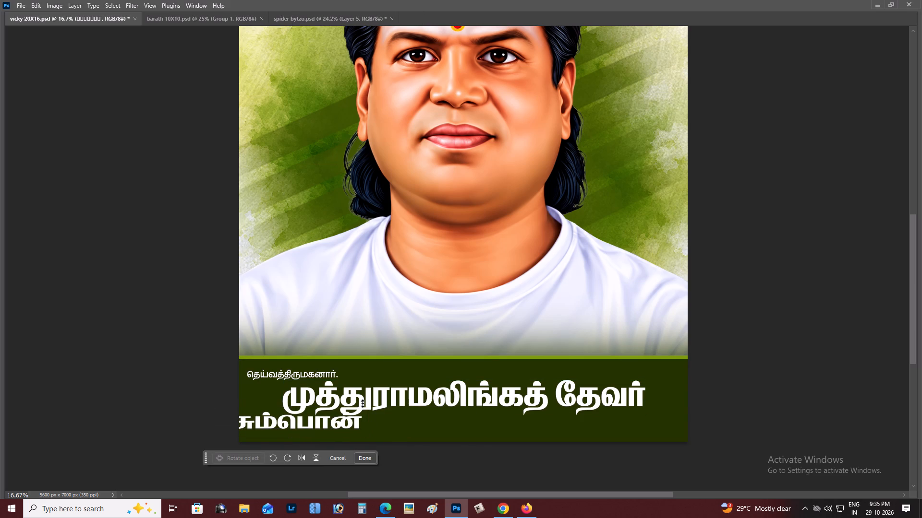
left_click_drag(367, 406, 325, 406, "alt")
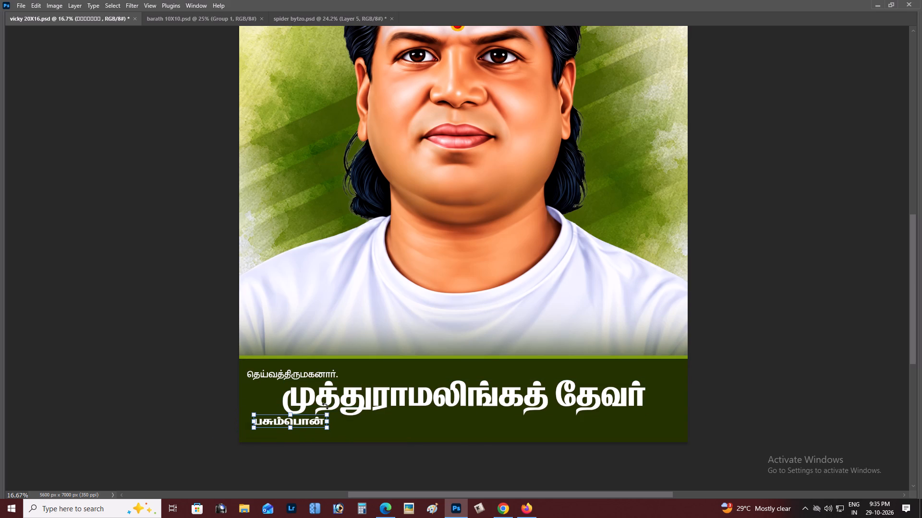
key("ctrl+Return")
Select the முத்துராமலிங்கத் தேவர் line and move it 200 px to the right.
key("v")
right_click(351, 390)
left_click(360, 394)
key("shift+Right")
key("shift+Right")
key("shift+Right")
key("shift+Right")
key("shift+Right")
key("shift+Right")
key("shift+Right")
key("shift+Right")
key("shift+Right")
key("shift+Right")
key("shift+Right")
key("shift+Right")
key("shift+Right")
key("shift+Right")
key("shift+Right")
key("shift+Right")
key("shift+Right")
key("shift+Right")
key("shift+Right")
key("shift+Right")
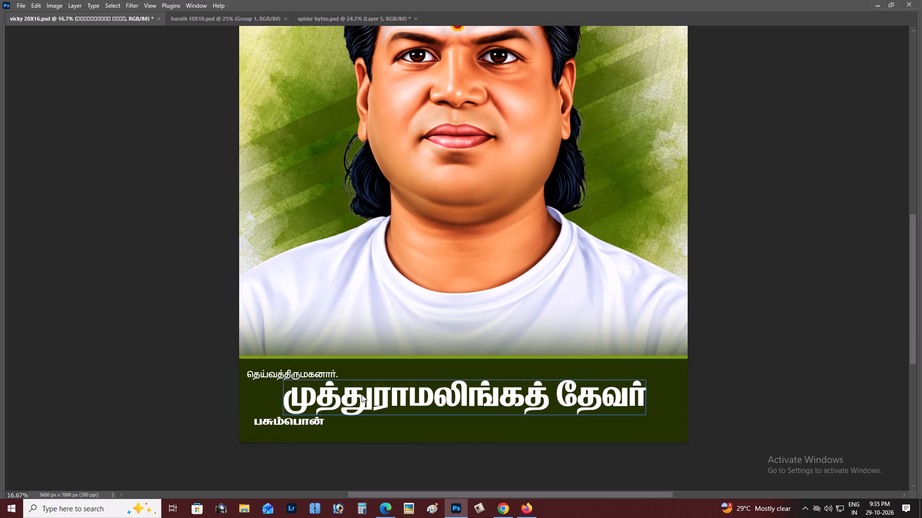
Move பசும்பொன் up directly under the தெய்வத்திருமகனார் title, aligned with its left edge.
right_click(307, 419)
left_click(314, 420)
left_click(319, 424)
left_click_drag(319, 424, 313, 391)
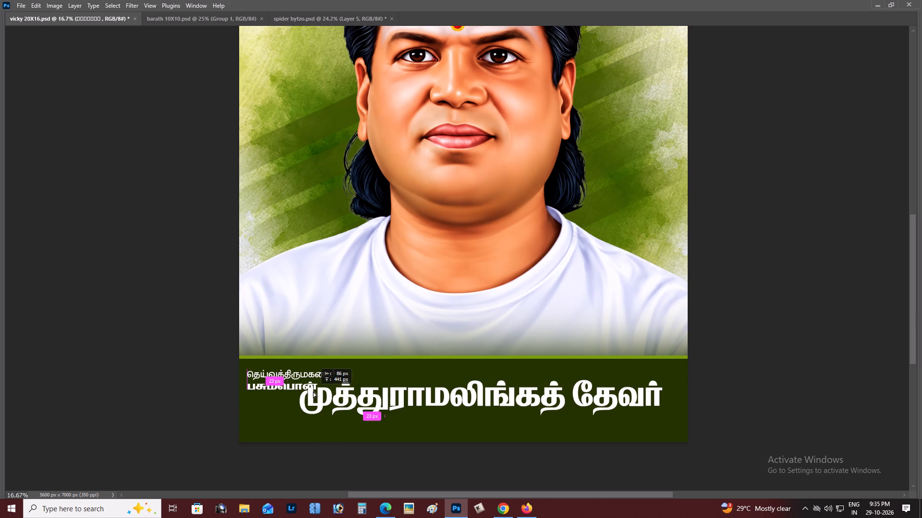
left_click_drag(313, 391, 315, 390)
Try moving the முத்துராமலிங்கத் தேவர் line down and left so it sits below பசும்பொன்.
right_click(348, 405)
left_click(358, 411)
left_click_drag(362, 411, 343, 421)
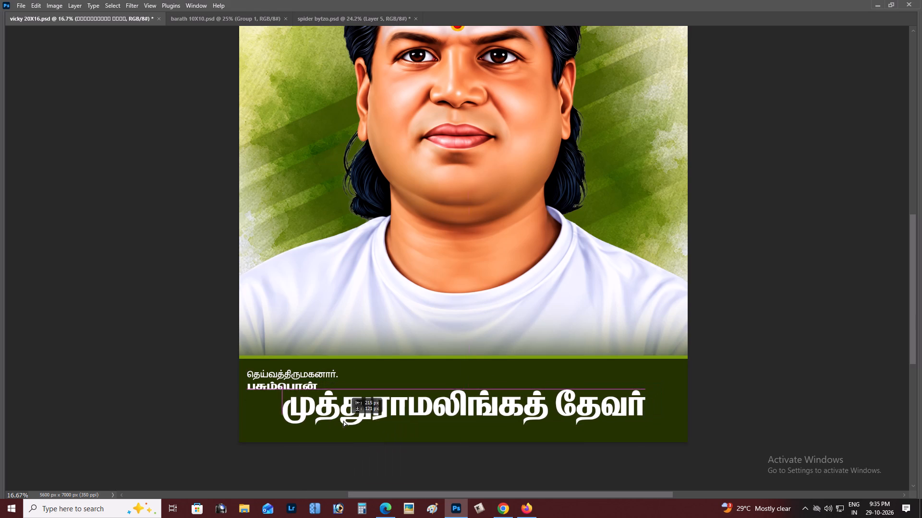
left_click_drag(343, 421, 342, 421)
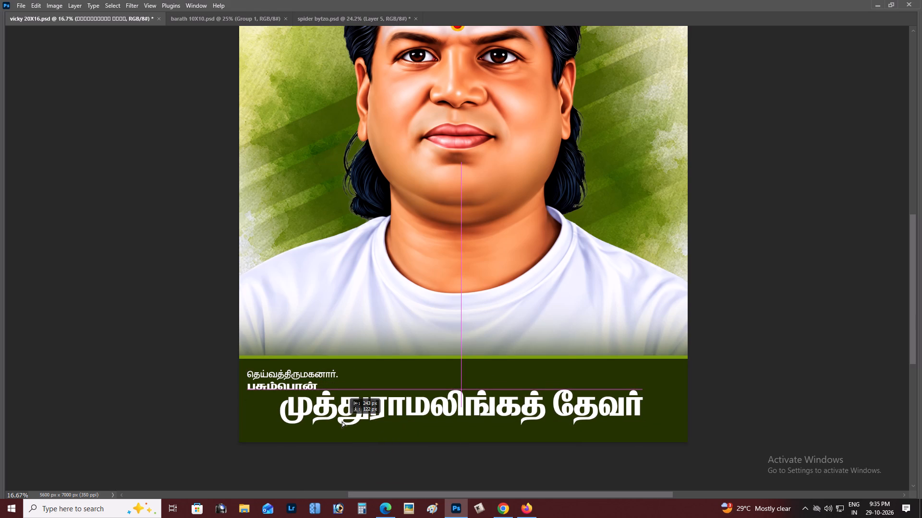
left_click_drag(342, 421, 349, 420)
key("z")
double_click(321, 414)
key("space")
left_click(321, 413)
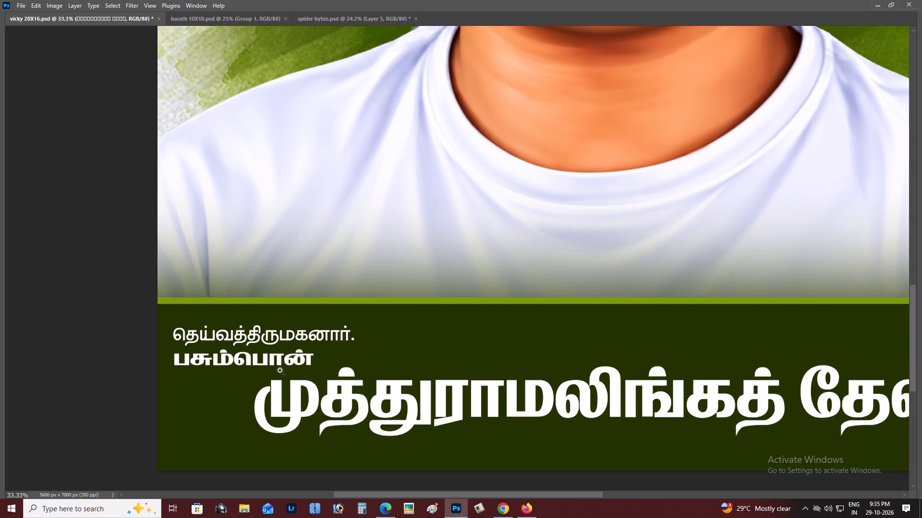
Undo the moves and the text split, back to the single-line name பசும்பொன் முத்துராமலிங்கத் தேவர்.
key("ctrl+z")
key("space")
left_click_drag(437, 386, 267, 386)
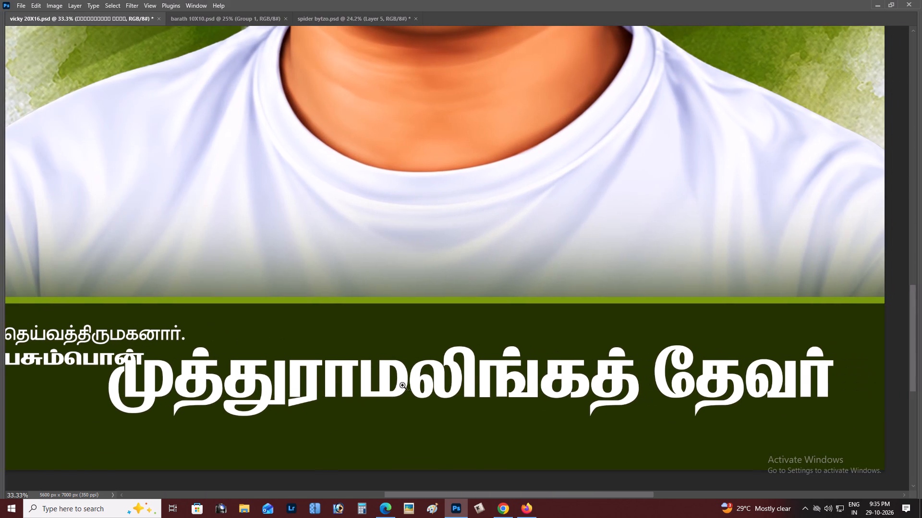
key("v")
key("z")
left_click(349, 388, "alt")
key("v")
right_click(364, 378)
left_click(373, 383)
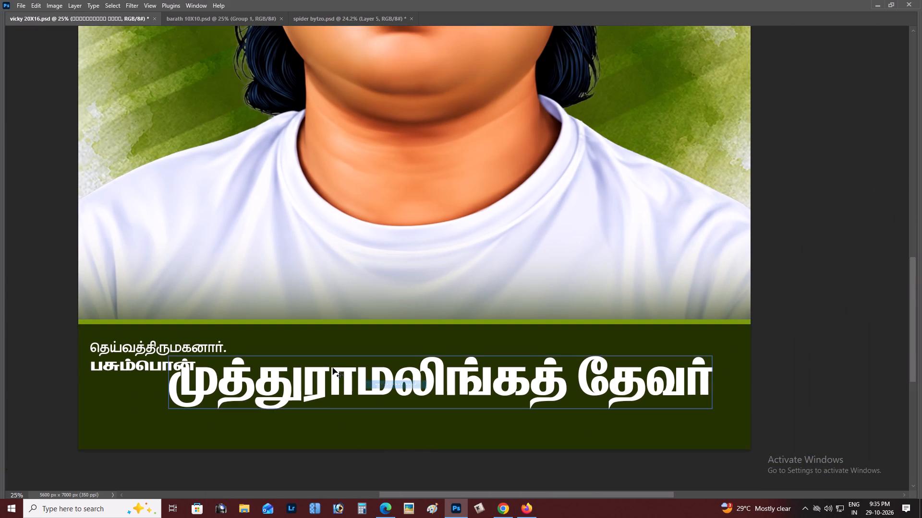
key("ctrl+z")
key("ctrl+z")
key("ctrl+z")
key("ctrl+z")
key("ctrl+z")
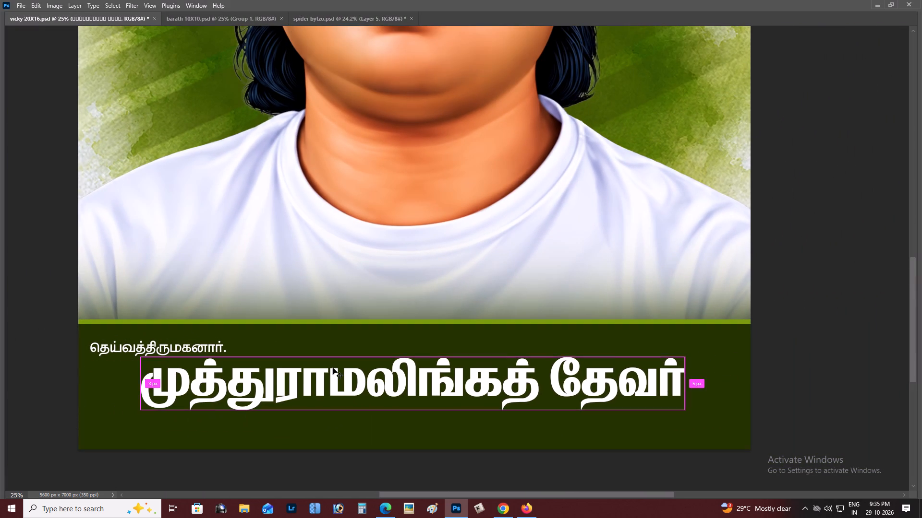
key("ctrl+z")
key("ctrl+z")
Shift the full name line slightly down, widen it to nearly the band's full width and reduce its height slightly.
left_click_drag(341, 372, 340, 383)
key("ctrl+t")
left_click_drag(735, 393, 746, 393, "shift")
left_click(733, 401)
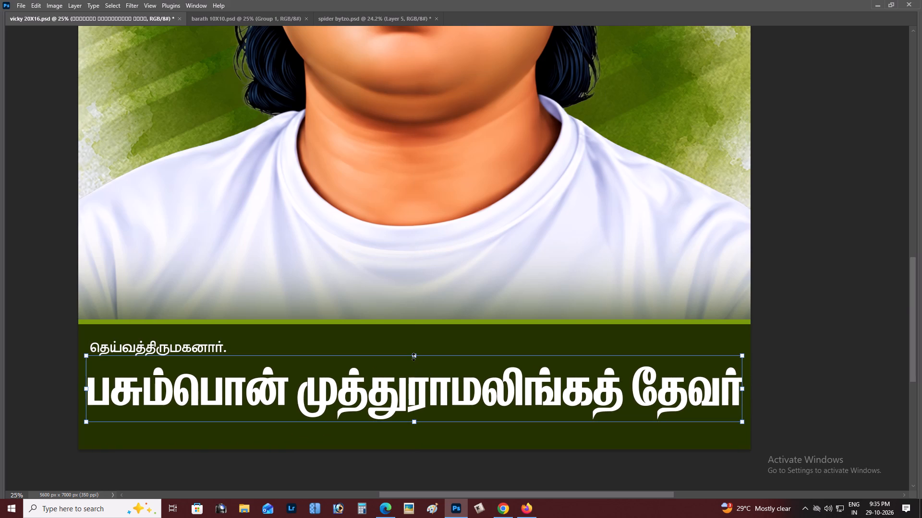
left_click_drag(413, 357, 422, 362, "shift")
key("ctrl+Return")
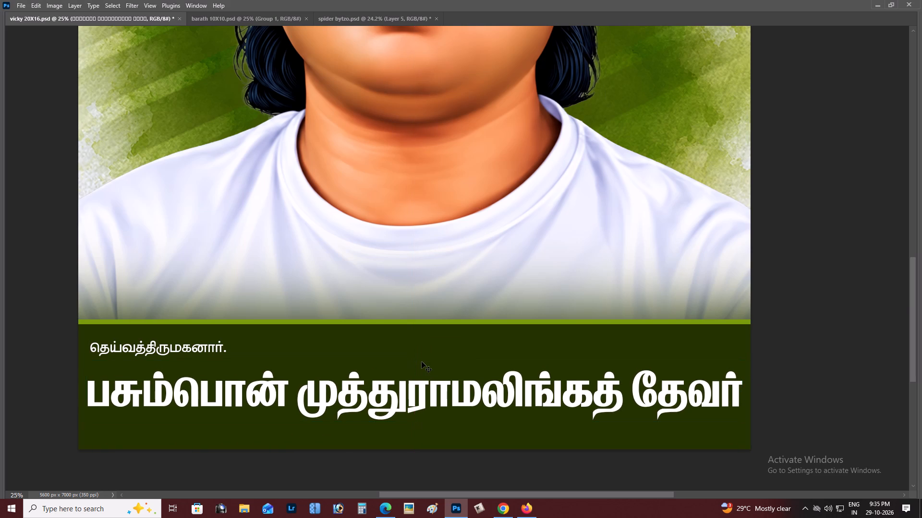
Nudge the name line up 100 px and right 10 px, close beneath the தெய்வத்திருமகனார் title.
key("v")
key("shift+Up")
key("shift+Up")
key("shift+Up")
key("shift+Up")
key("shift+Up")
key("shift+Up")
key("shift+Up")
key("shift+Up")
key("shift+Up")
key("shift+Up")
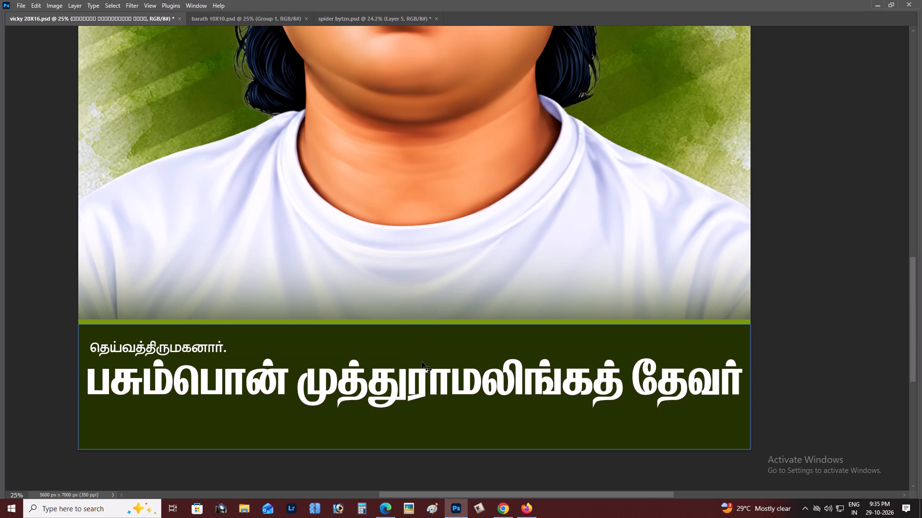
key("shift+Right")
Examine the title and name layout against the whole poster.
key("z")
left_click(357, 363, "alt")
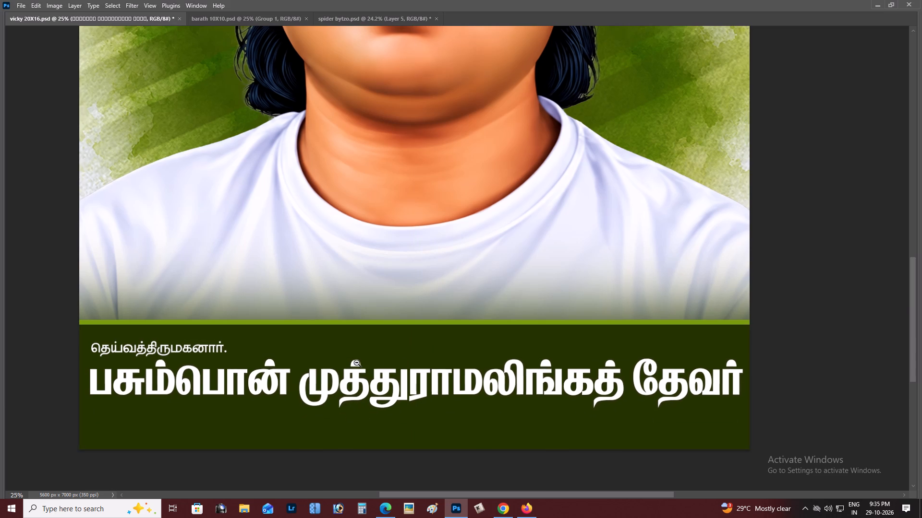
right_click(357, 363)
double_click(366, 368)
key("space")
key("space")
key("space")
key("space")
key("space")
key("space")
key("space")
key("space")
key("space")
key("space")
key("space")
key("space")
key("space")
key("space")
key("space")
key("space")
key("space")
key("space")
left_click_drag(366, 368, 366, 354)
key("z")
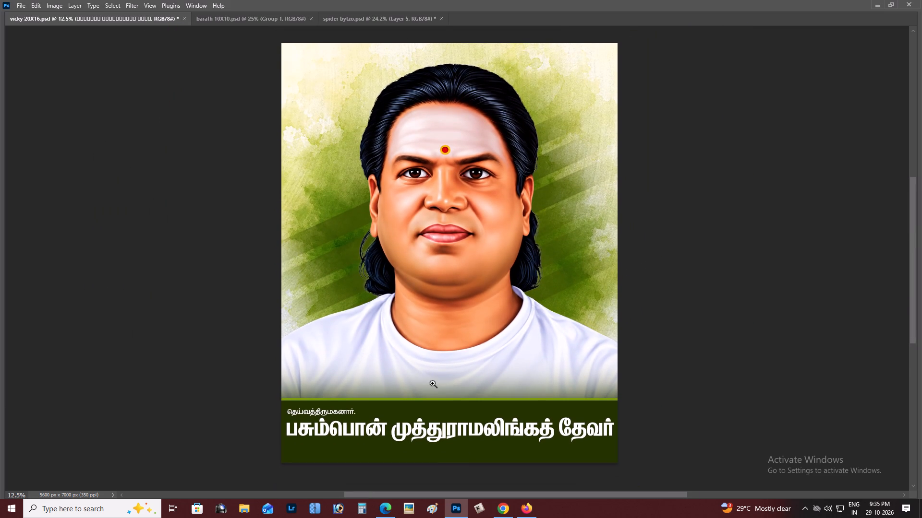
Shrink the name line slightly about its centre for wider side margins, and nudge it left 2 px.
left_click(433, 383, "alt")
right_click(453, 410)
left_click(459, 413)
key("space")
left_click_drag(459, 413, 454, 371)
key("z")
left_click(454, 393)
left_click(454, 393)
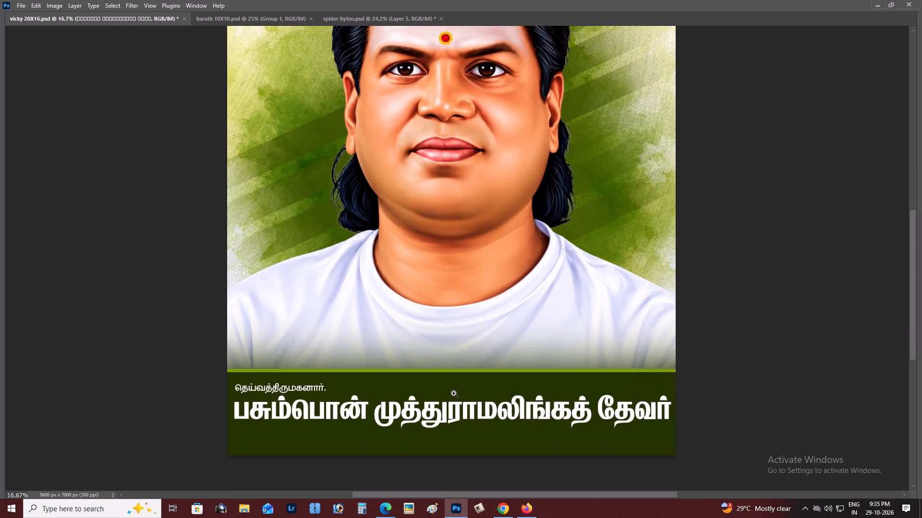
key("ctrl+t")
left_click_drag(781, 389, 781, 389, "alt")
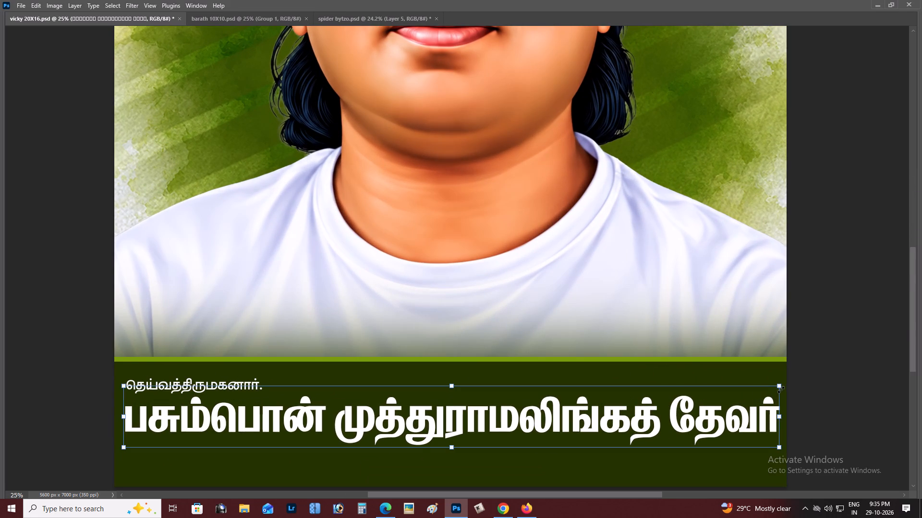
left_click_drag(781, 389, 776, 390, "alt")
key("ctrl+Return")
key("v")
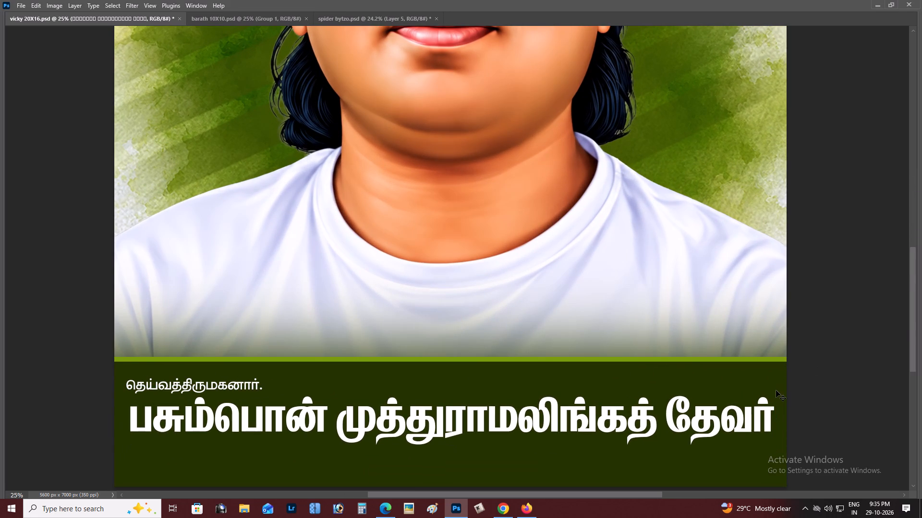
key("Left")
key("Left")
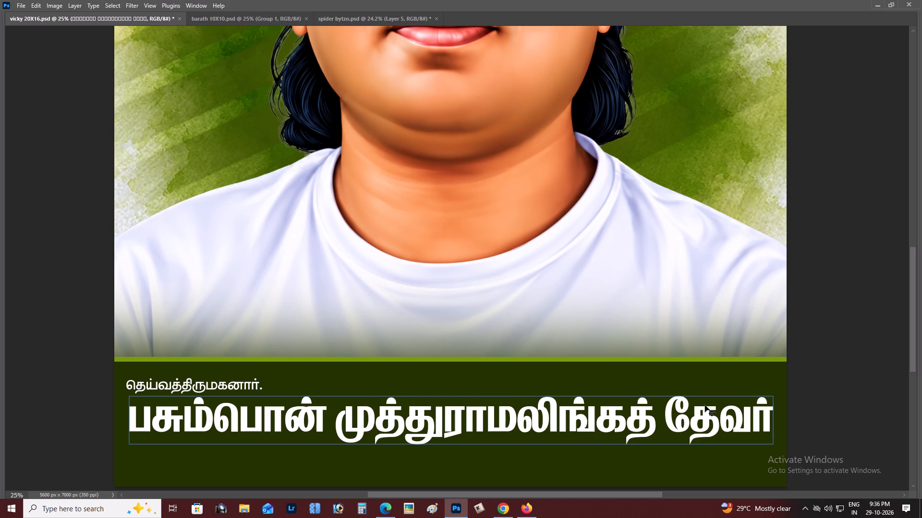
Nudge the full name line slightly up and a touch left beneath the தெய்வத்திருமகனார் title, judging it against the whole poster.
key("z")
left_click(519, 343, "alt")
right_click(519, 343)
left_click(528, 345)
key("space")
left_click_drag(528, 344, 523, 312)
key("z")
key("Up")
key("Up")
key("Up")
key("v")
key("Up")
key("Up")
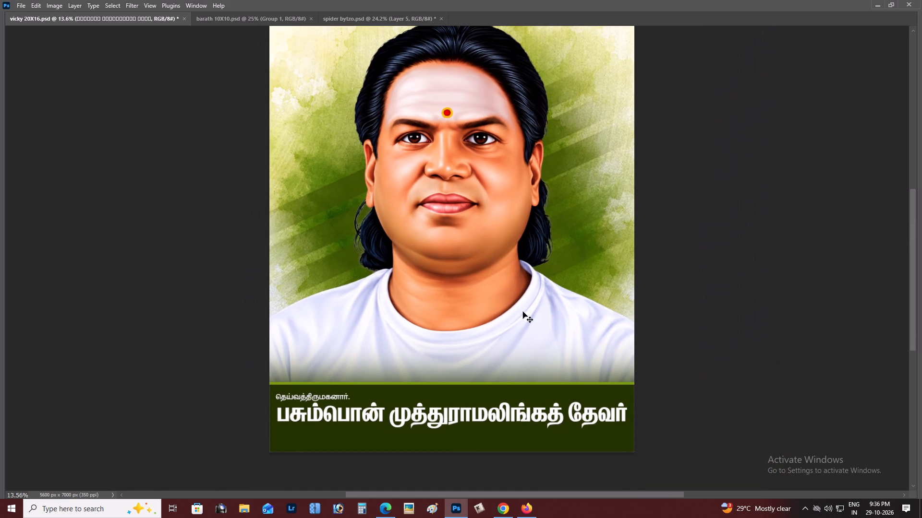
key("Up")
key("Left")
key("Left")
key("Up")
key("Right")
key("Down")
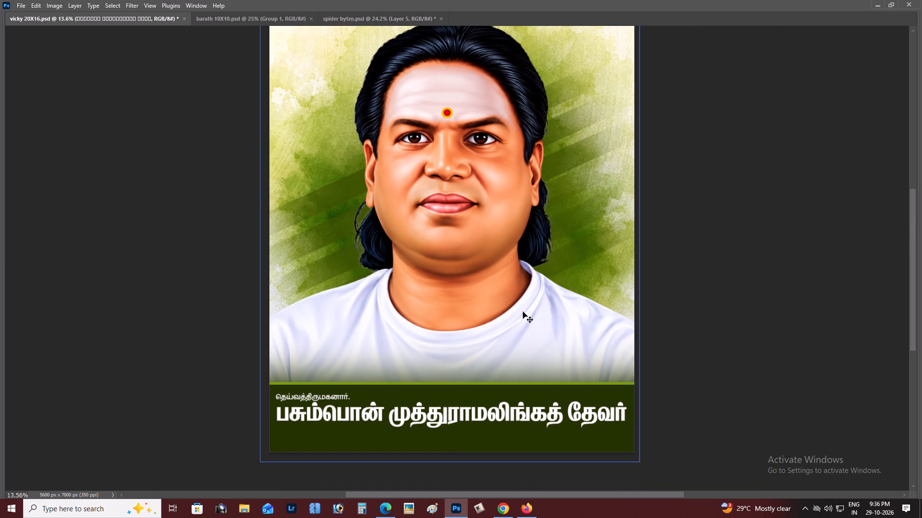
Create a bar about 2685 × 181 px beneath the name line on a new layer, filled with the divider stripe's green #799b0b.
key("z")
left_click(523, 312, "alt")
right_click(523, 312)
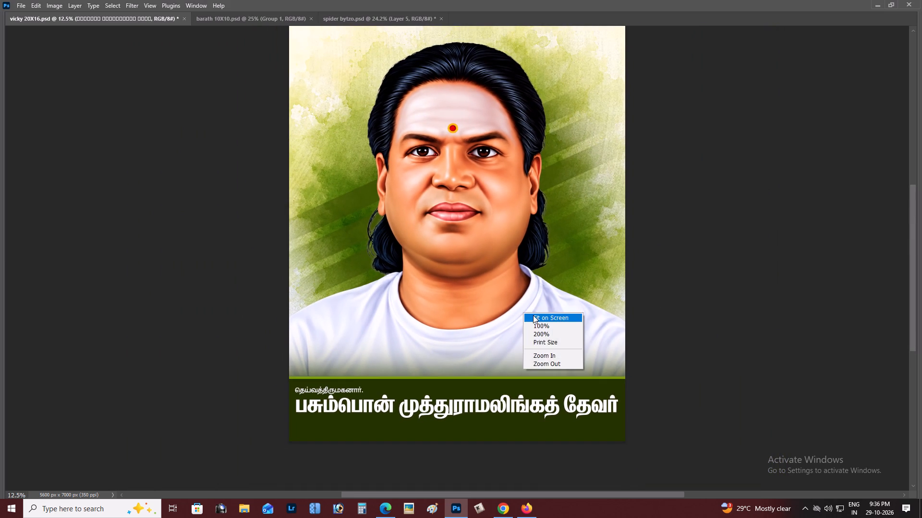
left_click(533, 315)
key("space")
left_click_drag(533, 315, 535, 256)
key("z")
double_click(473, 382)
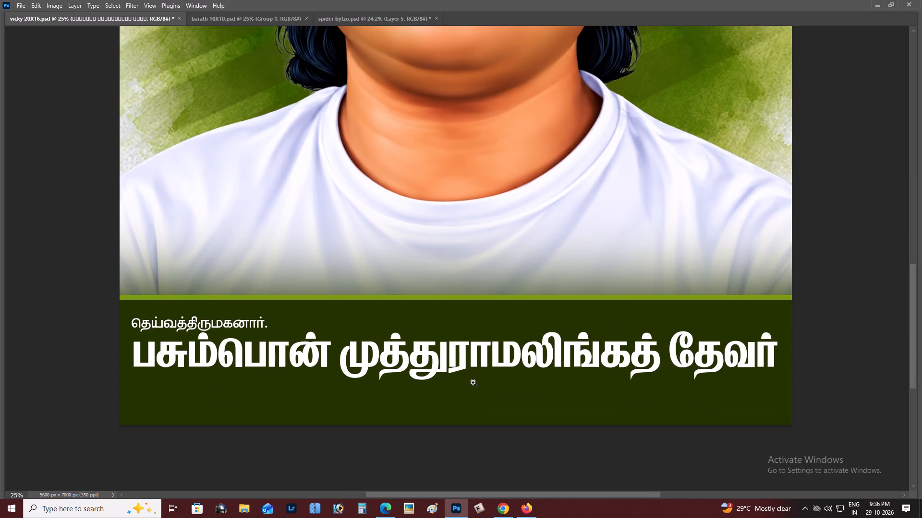
key("m")
left_click_drag(286, 394, 608, 415)
key("Tab")
left_click(891, 491)
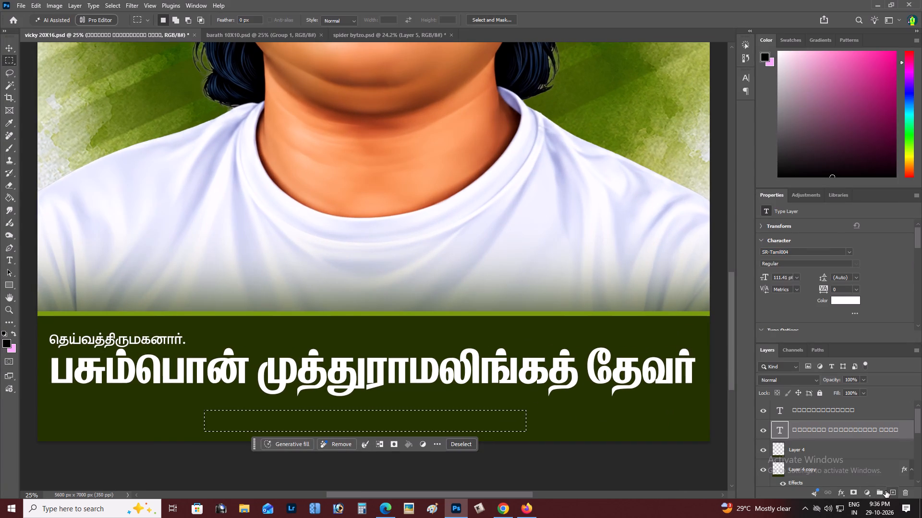
left_click(407, 446)
left_click(416, 359)
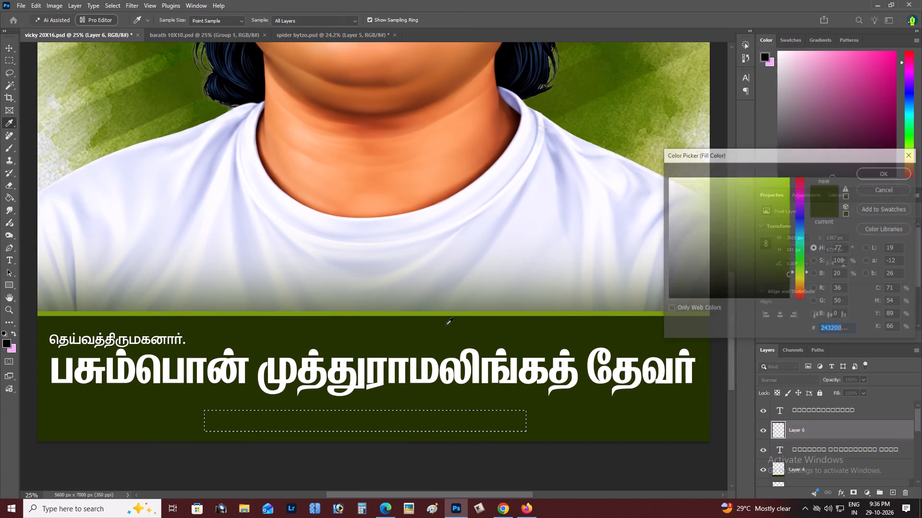
left_click(453, 313)
key("Return")
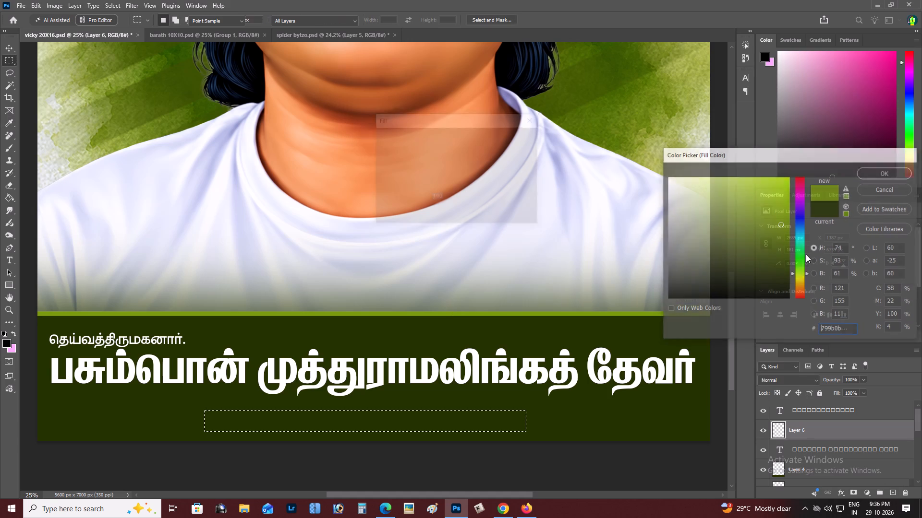
key("Return")
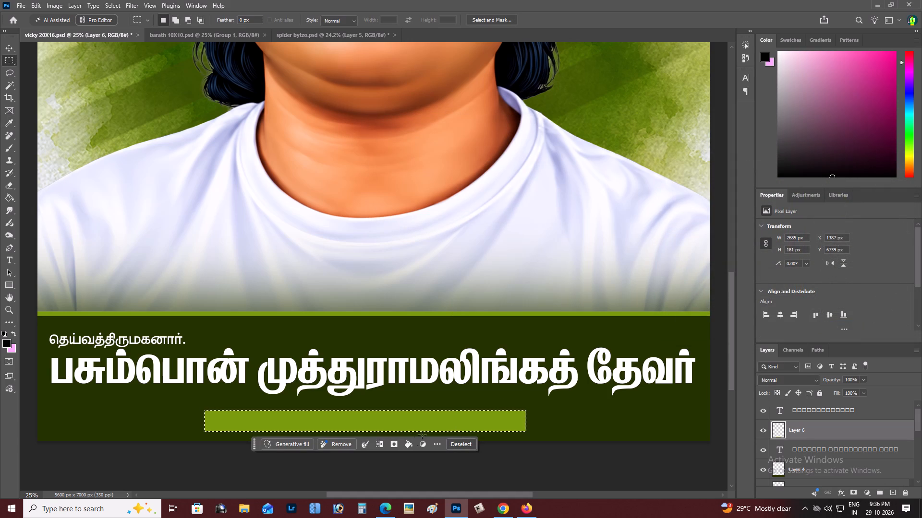
Refill the bar with the darker green #586f0c and clear the selection.
left_click(404, 444)
left_click(427, 362)
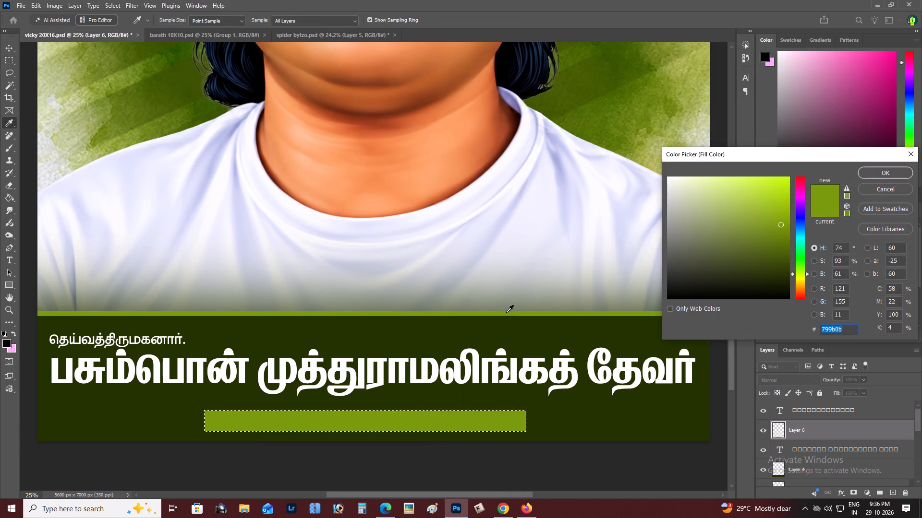
left_click(506, 312)
left_click(776, 246)
key("Return")
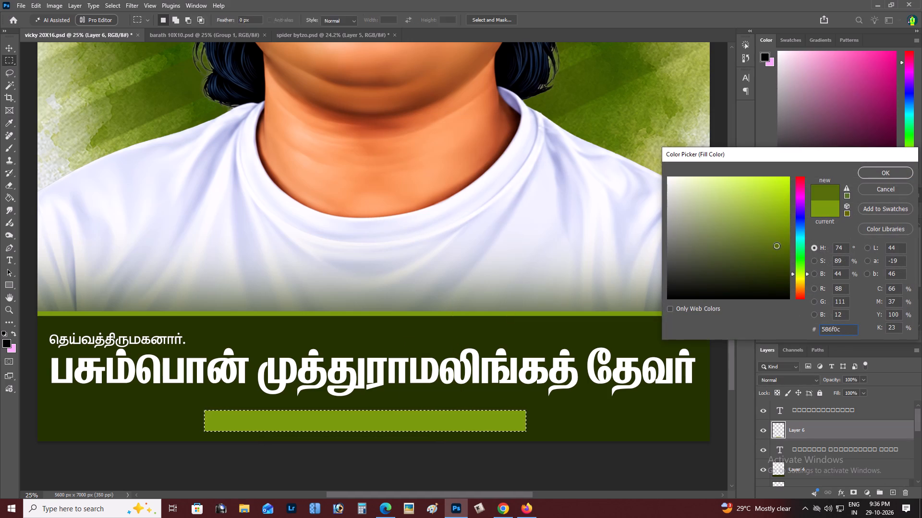
key("Return")
key("ctrl+d")
Enlarge the bar about its centre to about 2805 × 197 px and nudge it up 10 px.
key("ctrl+t")
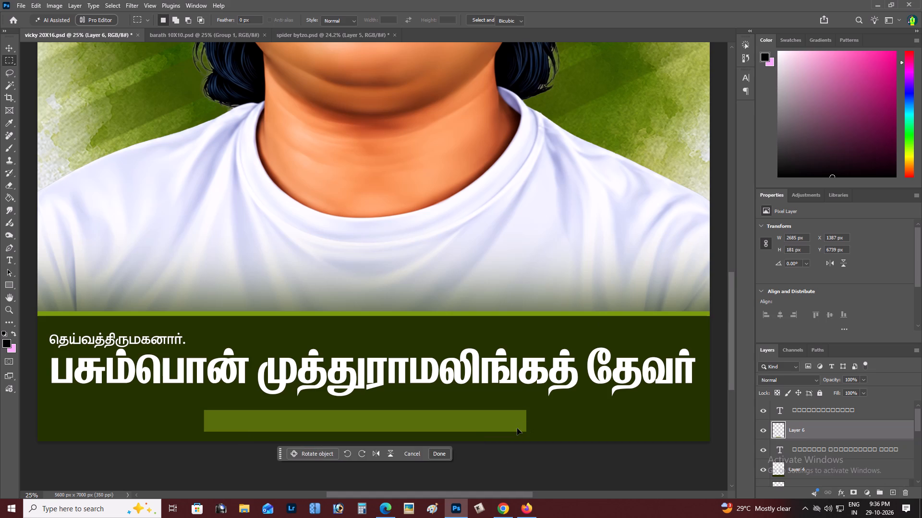
left_click_drag(526, 424, 534, 424, "alt+shift")
left_click(363, 407, "alt+shift")
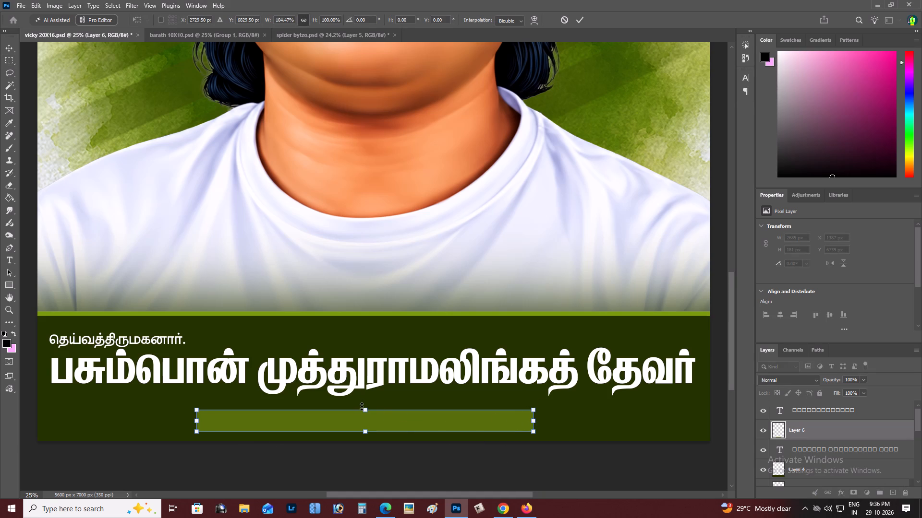
key("ctrl+Return")
key("v")
key("shift+Up")
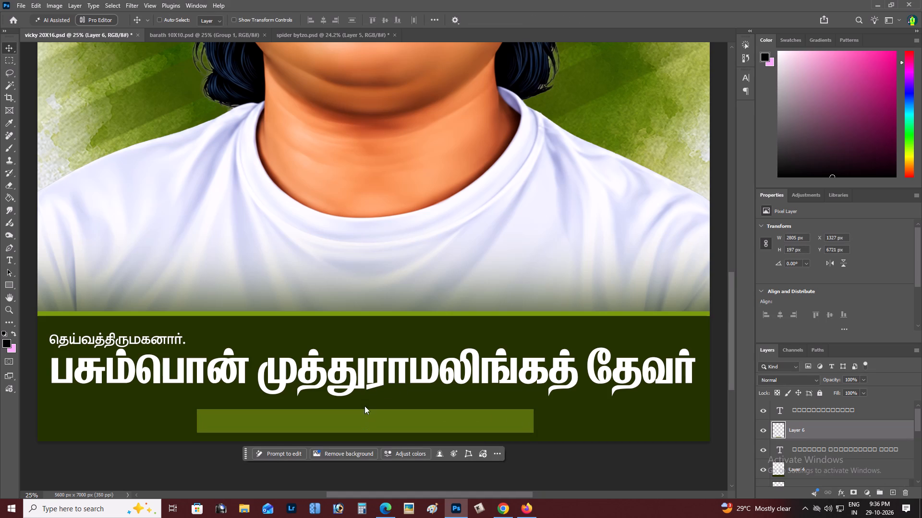
Examine the bar's size and placement against the whole poster.
key("z")
left_click(364, 406)
right_click(364, 406)
double_click(390, 419)
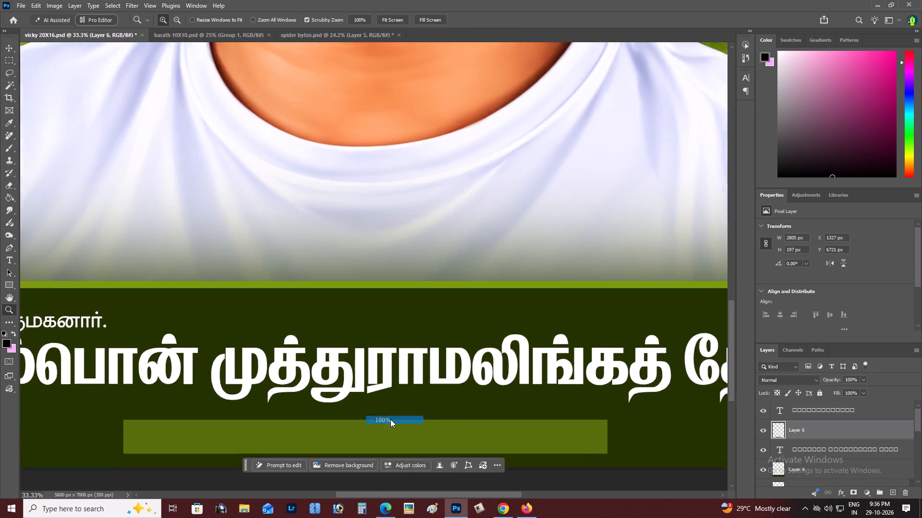
left_click(403, 366, "alt")
right_click(403, 366)
double_click(417, 370)
key("space")
key("space")
key("space")
key("space")
key("space")
key("space")
key("space")
key("space")
key("space")
left_click_drag(417, 370, 434, 349)
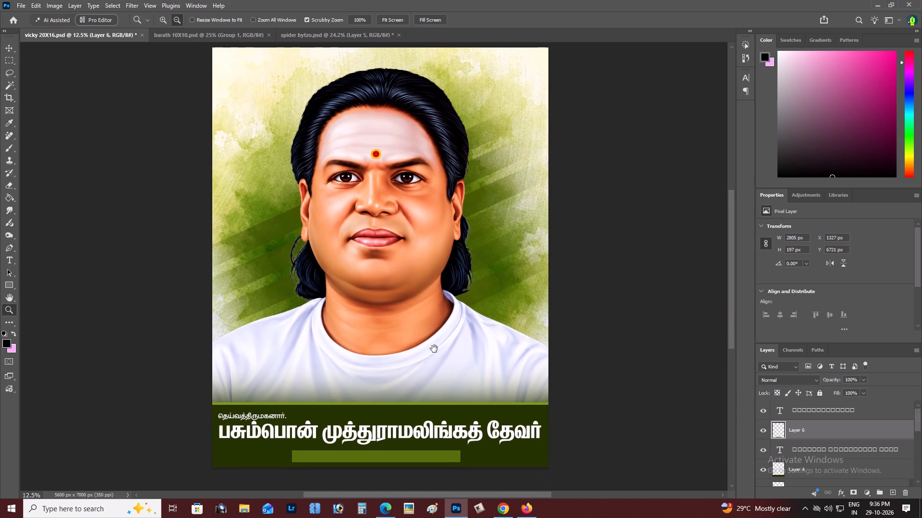
left_click_drag(434, 349, 437, 348)
key("space")
left_click_drag(495, 394, 498, 375)
Nudge the bar up 12 px, closer to the name line, keeping its size.
key("z")
left_click(435, 394)
key("v")
key("Up")
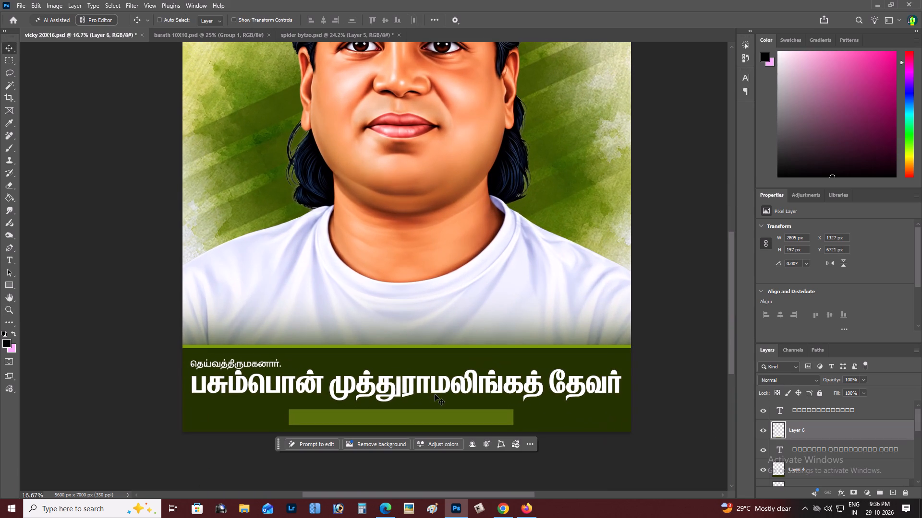
key("Up")
key("ctrl+t")
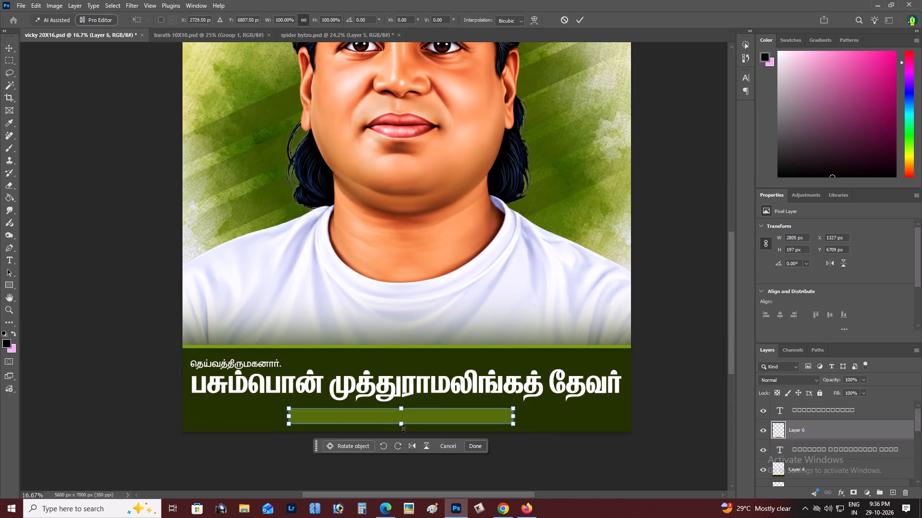
left_click(403, 427, "shift")
key("ctrl+Return")
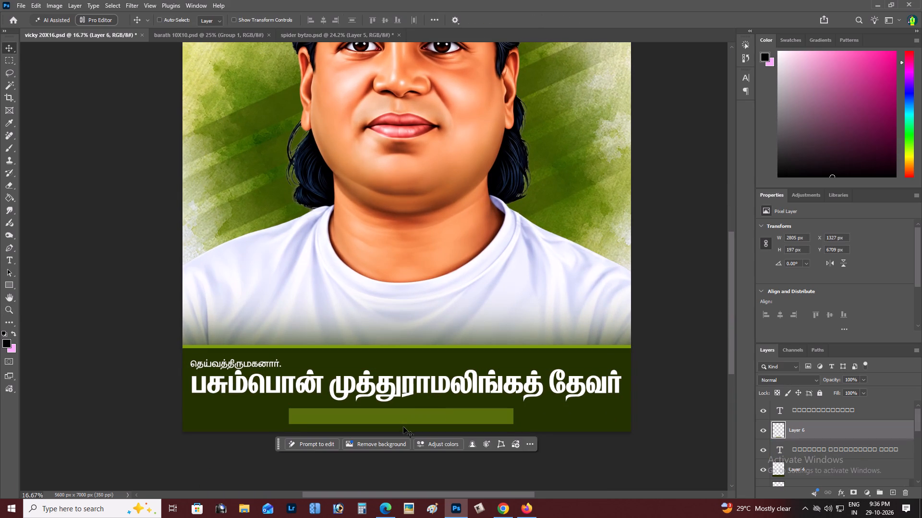
Switch to Chrome and search Google for muthuramalinga thevar.
key("alt+Tab")
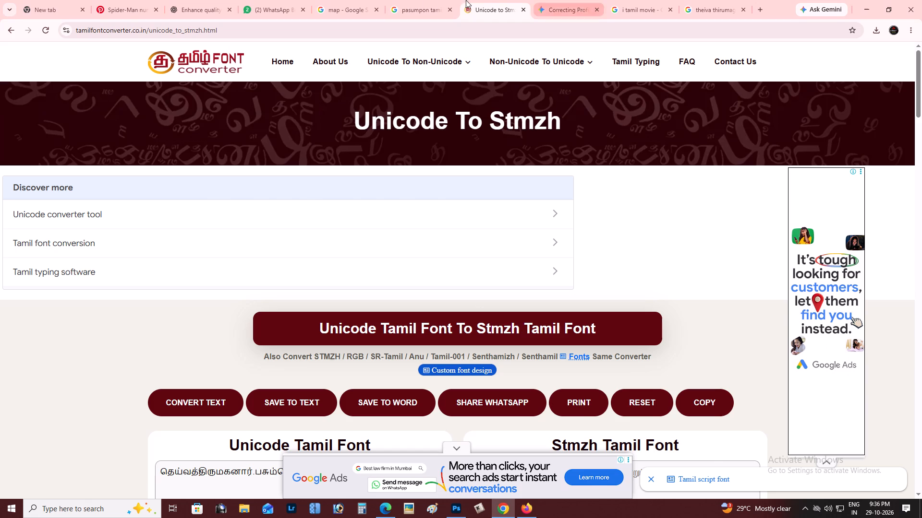
left_click(409, 0)
scroll(555, 197, "up", 2)
scroll(629, 293, "down", 1)
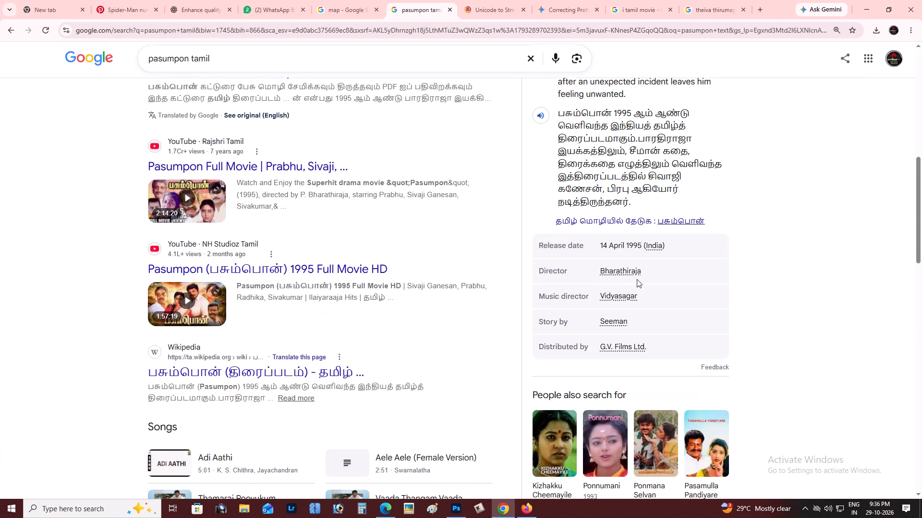
left_click_drag(921, 186, 921, 162)
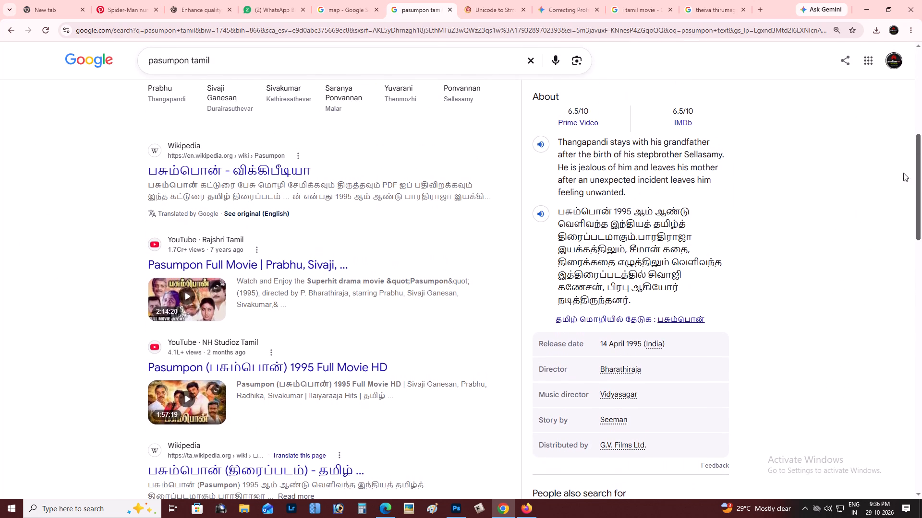
left_click(723, 212)
left_click(357, 275)
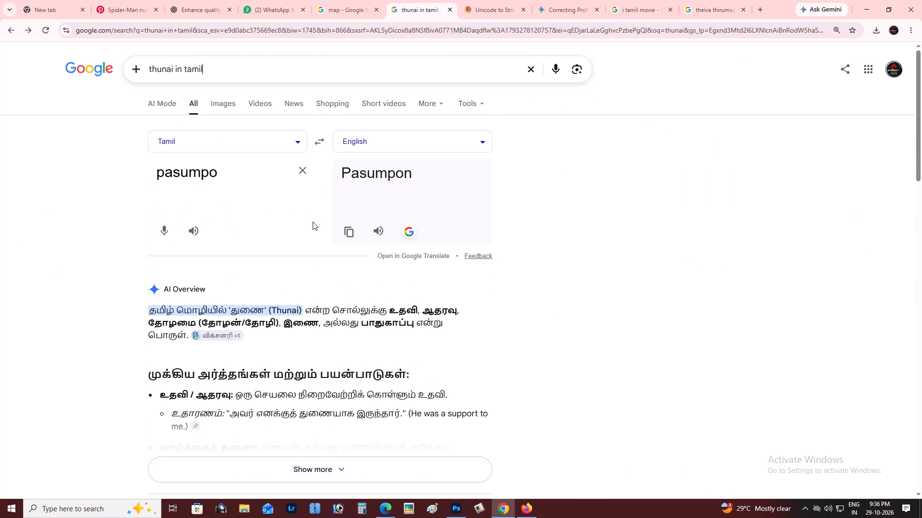
left_click(305, 222)
left_click(297, 197)
left_click(297, 197)
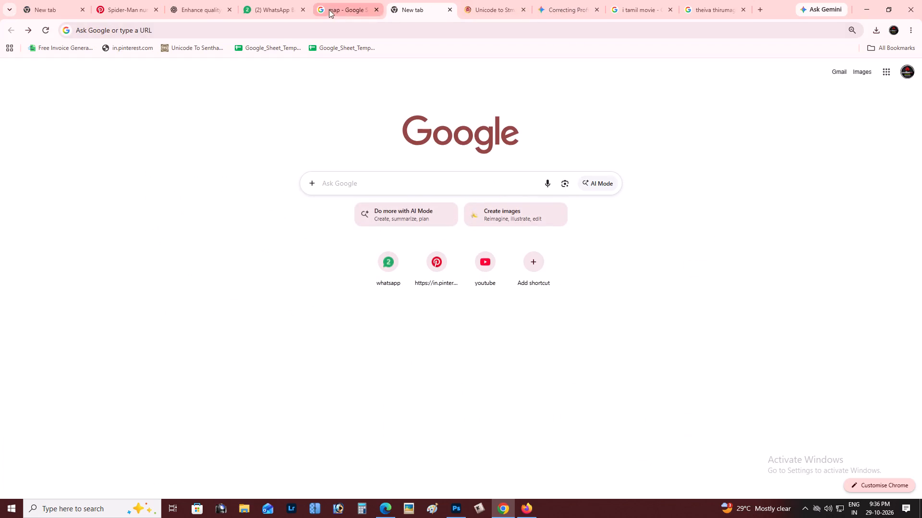
left_click(279, 35)
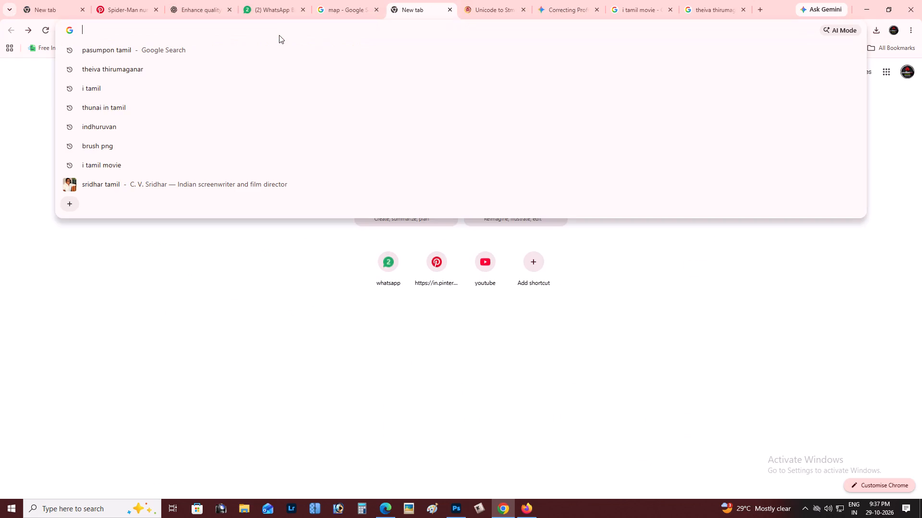
type("muthu")
key("Return")
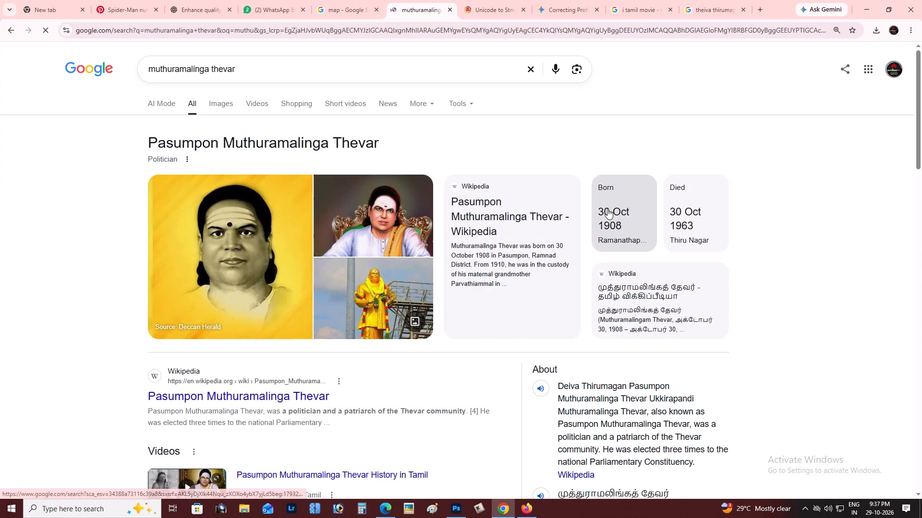
Look up Muthuramalinga Thevar's birth and death dates in the search results.
left_click_drag(595, 206, 623, 224)
left_click_drag(622, 227, 617, 226)
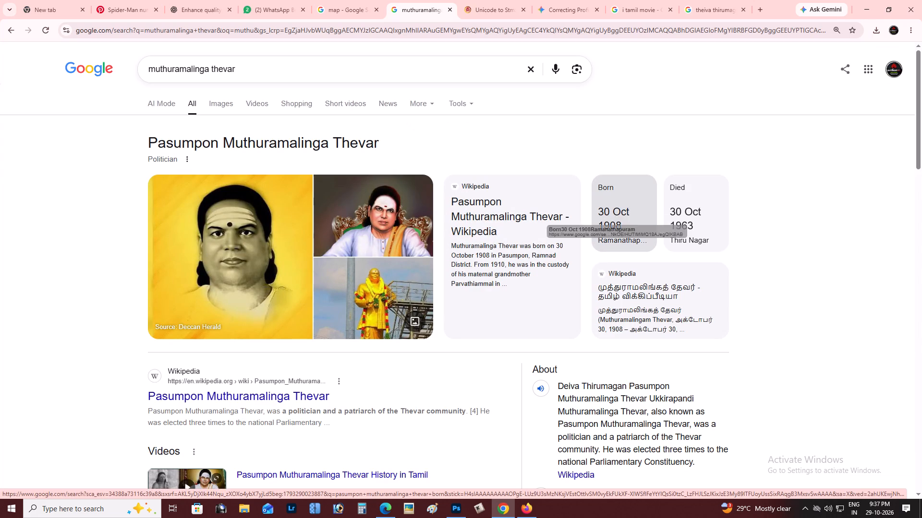
left_click_drag(617, 226, 610, 213)
left_click(610, 213)
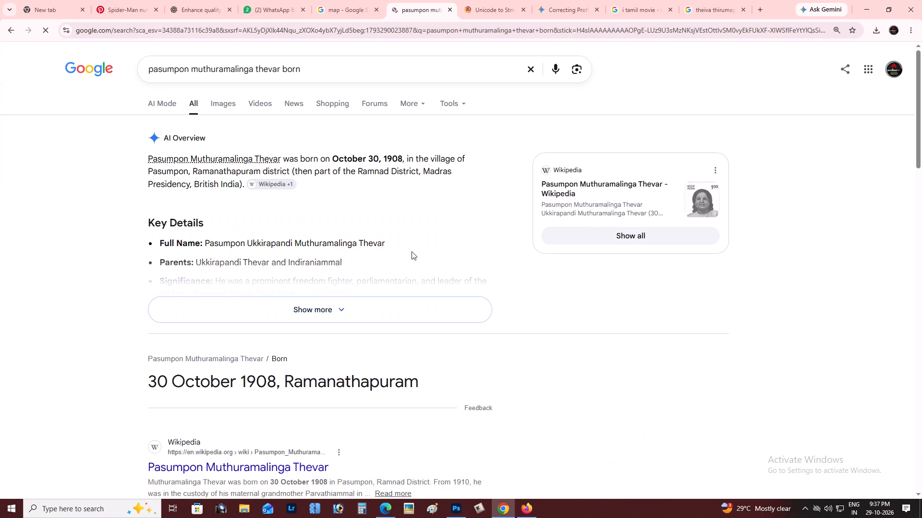
left_click(390, 308)
scroll(388, 312, "down", 1)
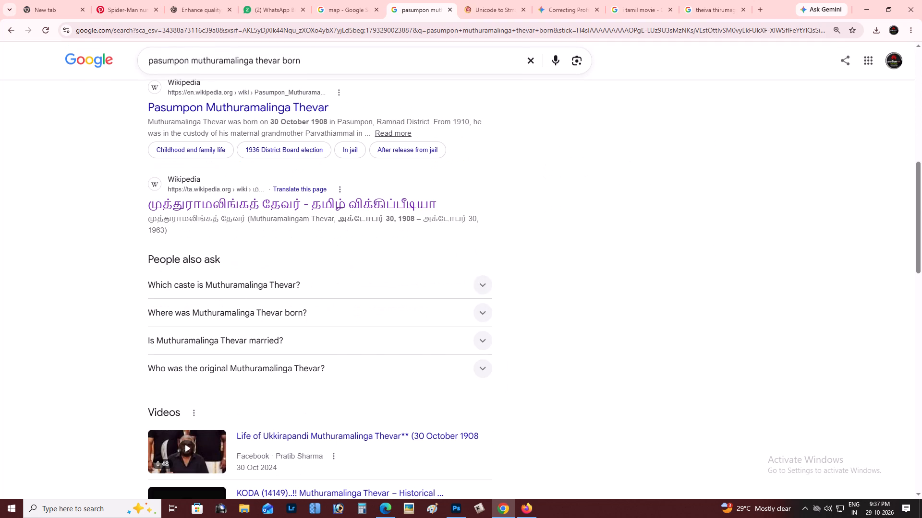
scroll(156, 144, "up", 1)
left_click_drag(921, 121, 921, 165)
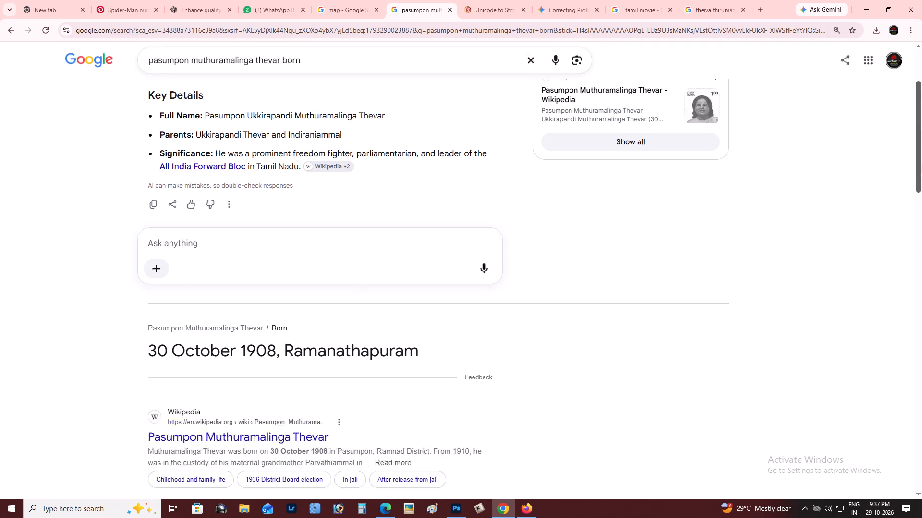
left_click_drag(921, 165, 921, 185)
left_click_drag(132, 214, 147, 218)
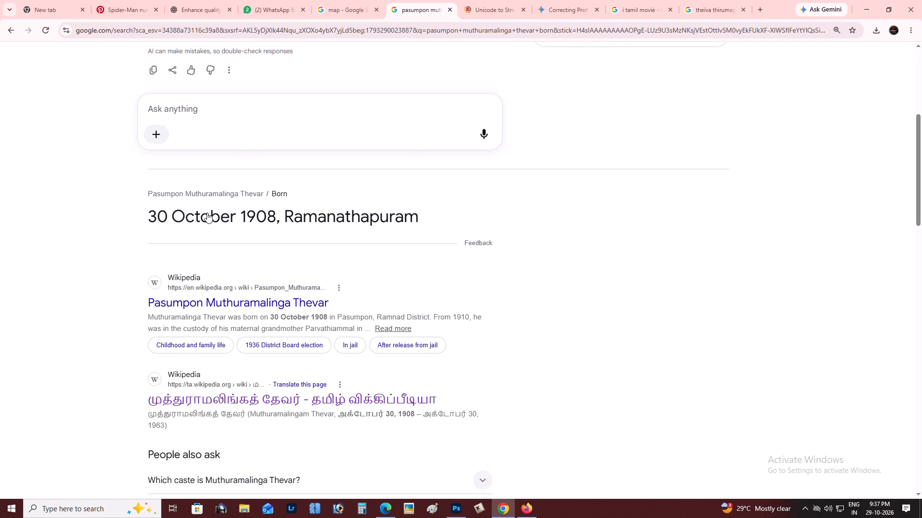
scroll(323, 177, "up", 2)
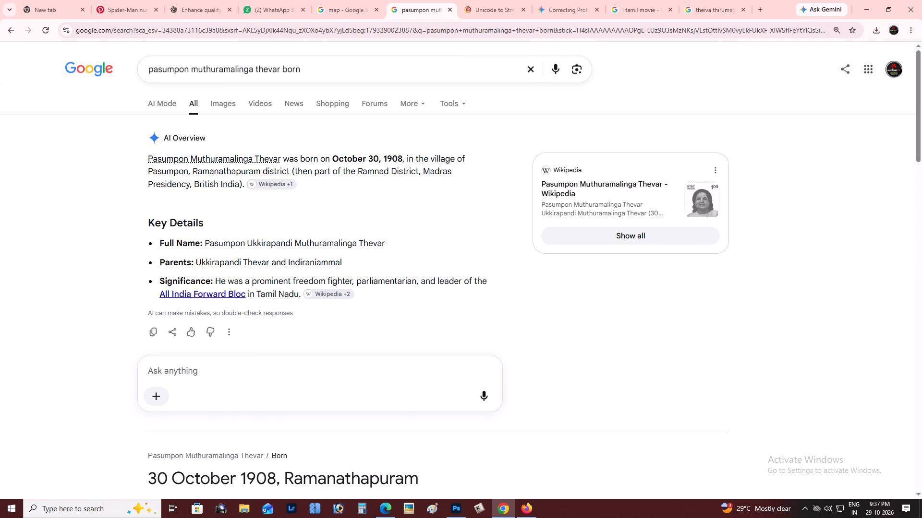
left_click(398, 156)
right_click(627, 210)
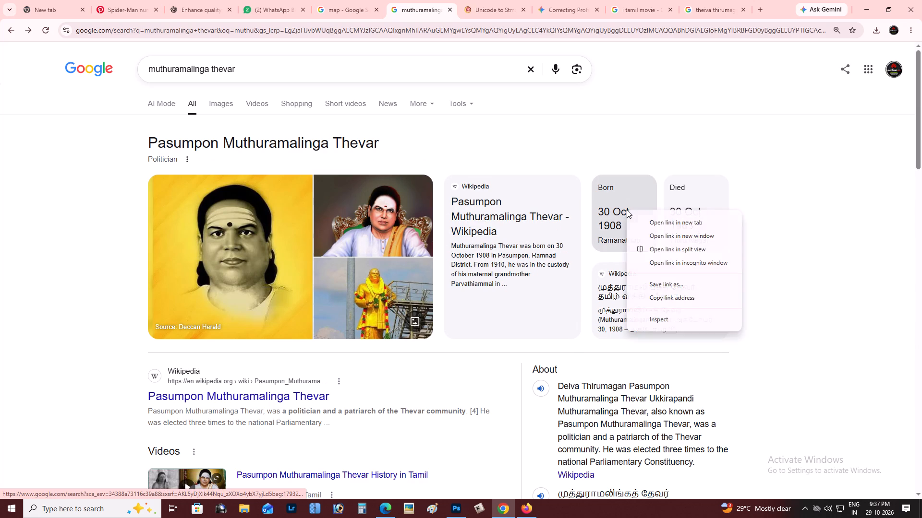
left_click(835, 224)
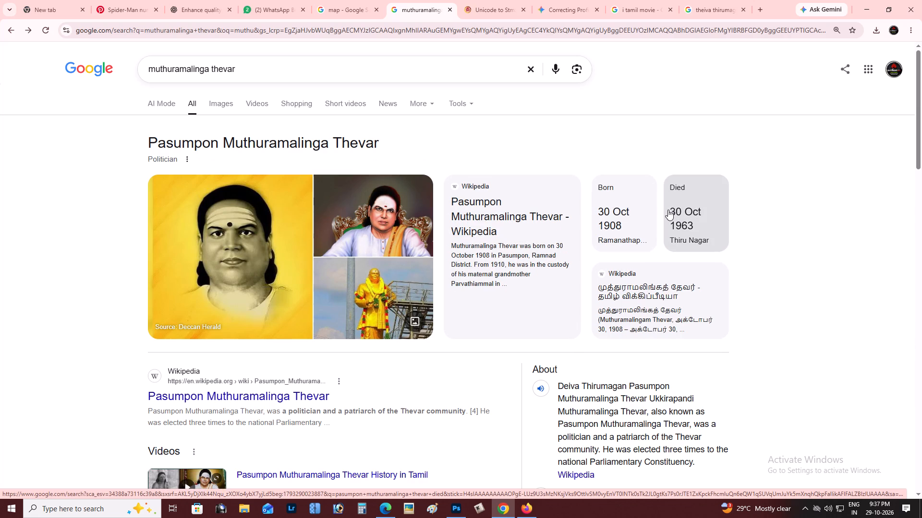
Back in Photoshop, start a white SR-Tamil004 text line over the green bar reading 30.10.1908 followed by a dash.
key("alt+Tab")
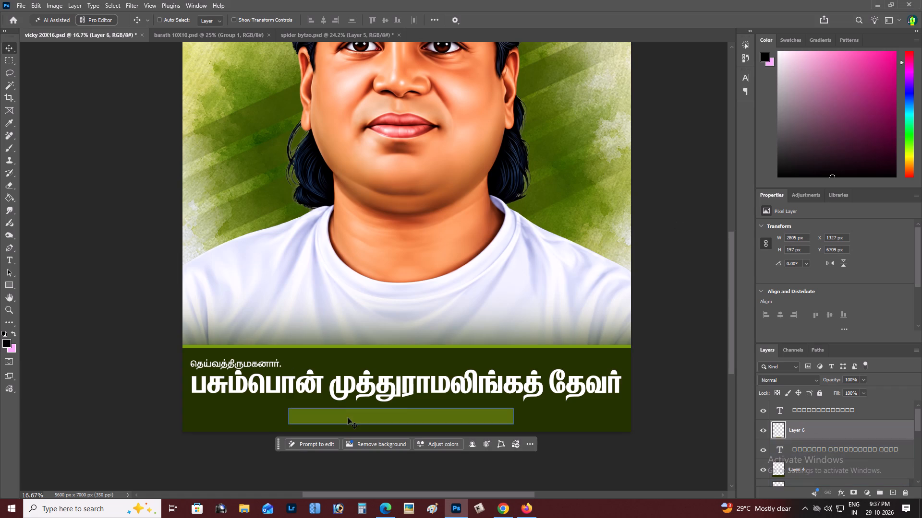
right_click(348, 418)
left_click(368, 345)
key("t")
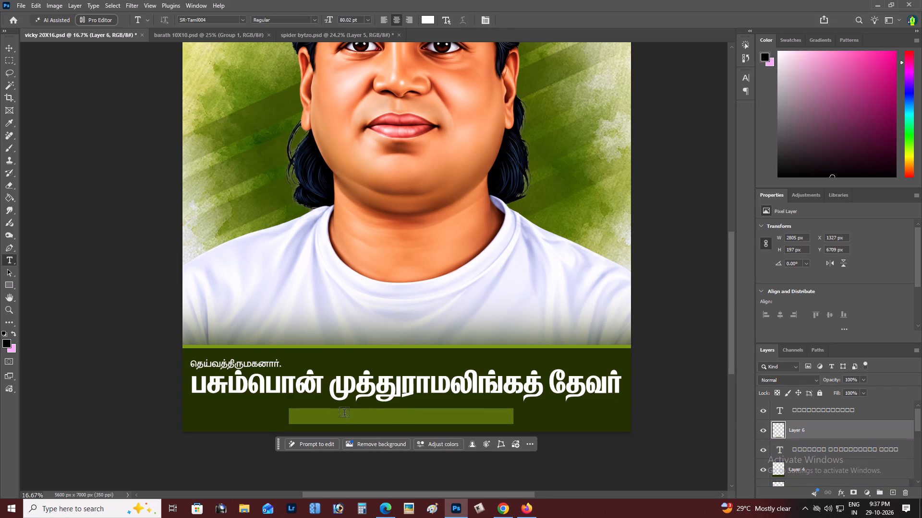
left_click(341, 423)
type("30")
type(".10")
type(".190")
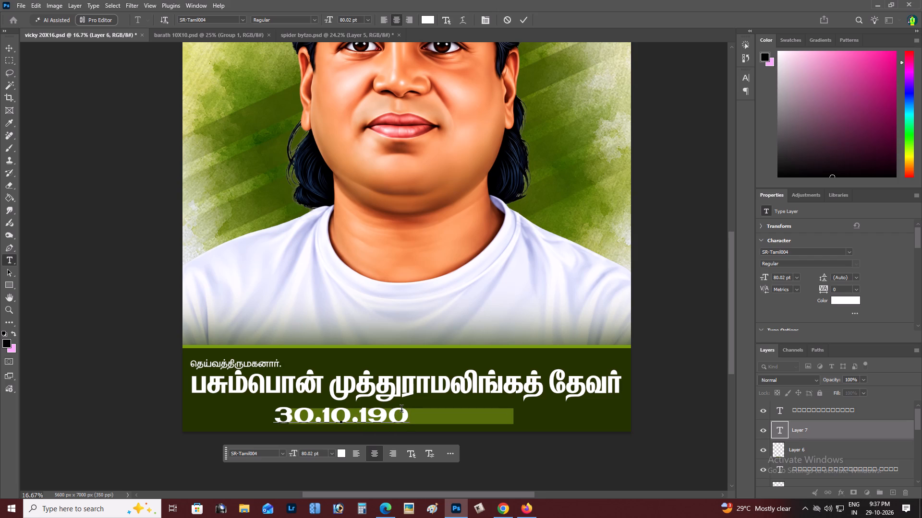
type("8")
key("space")
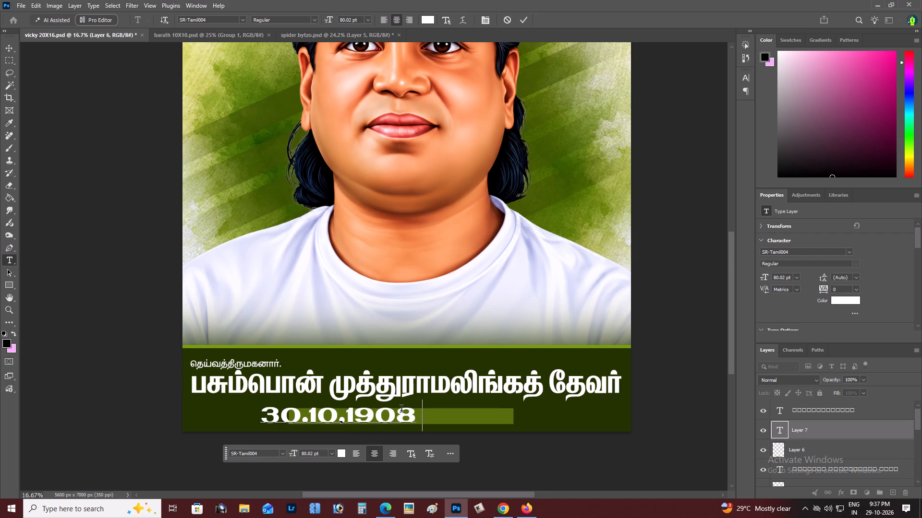
key("space")
type("-")
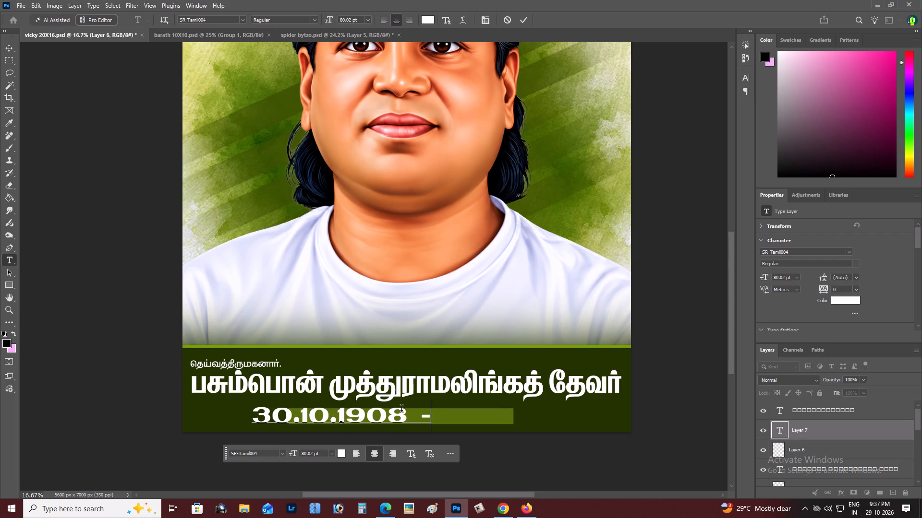
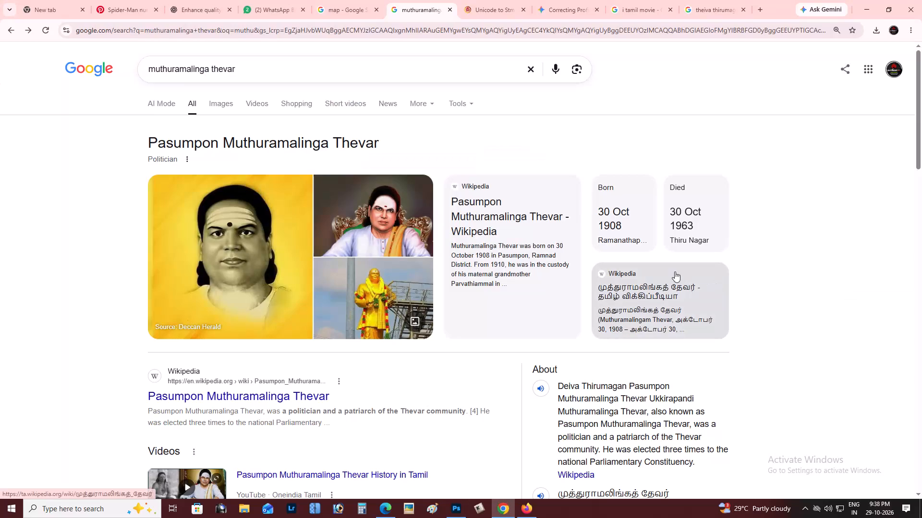
Back in Photoshop, complete the date line with 30.10.1963 after the dash, checking the death date against the search results.
key("alt+Tab")
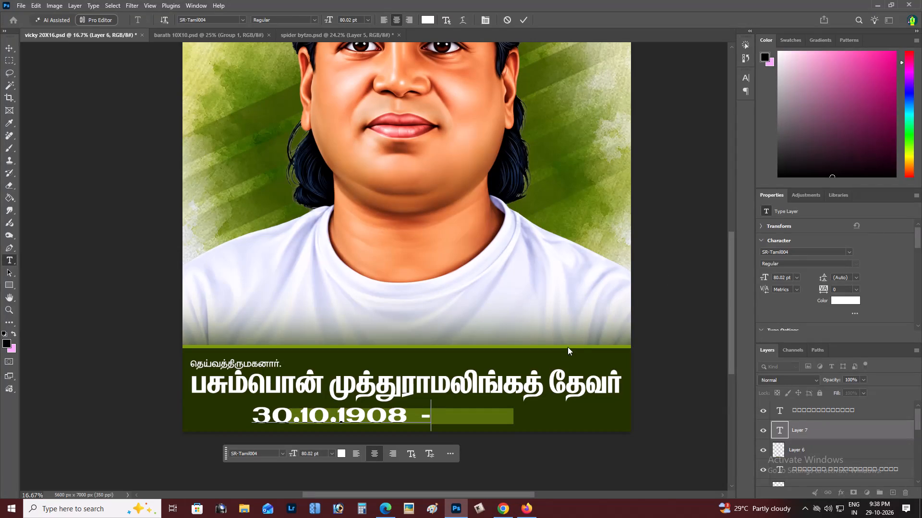
key("space")
type("30")
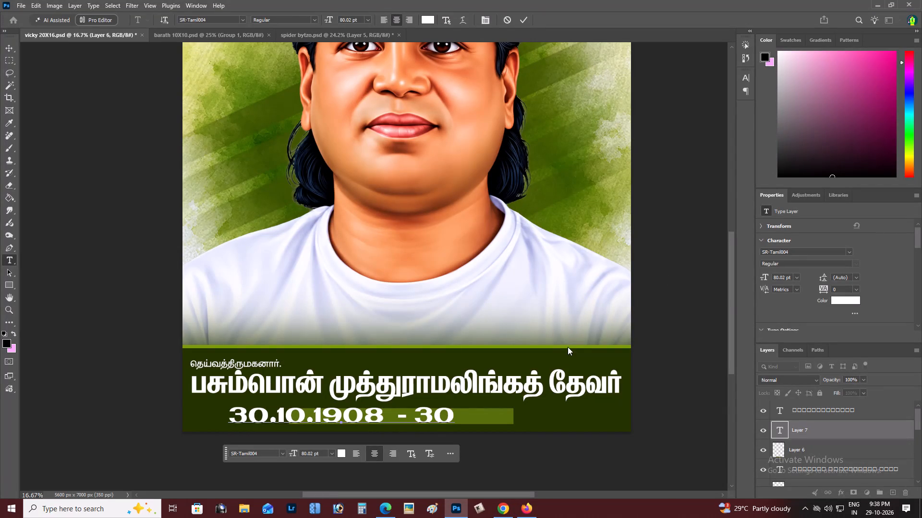
type(".10")
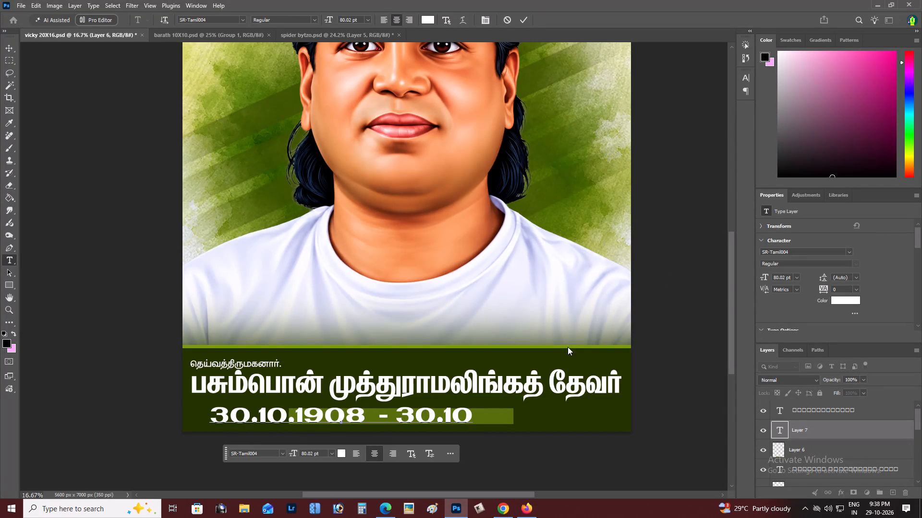
type(".1963")
key("alt+Tab")
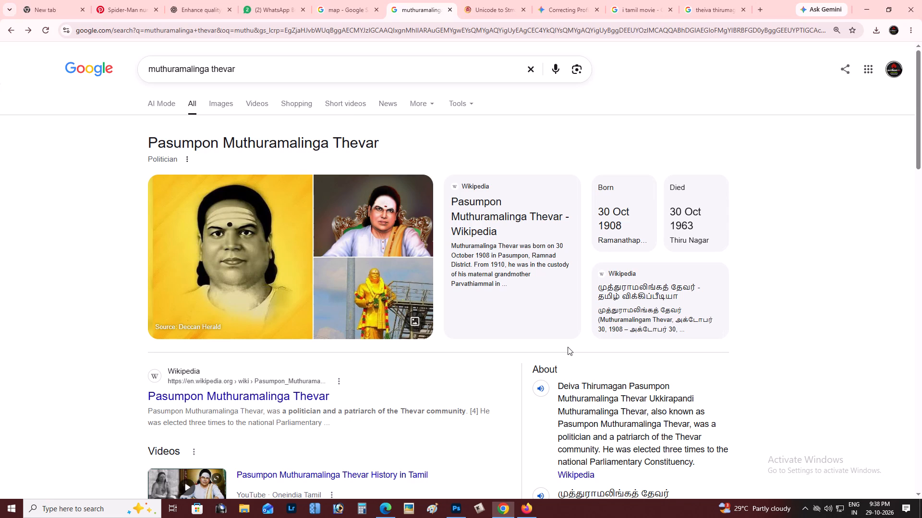
key("alt+Tab")
key("ctrl+Return")
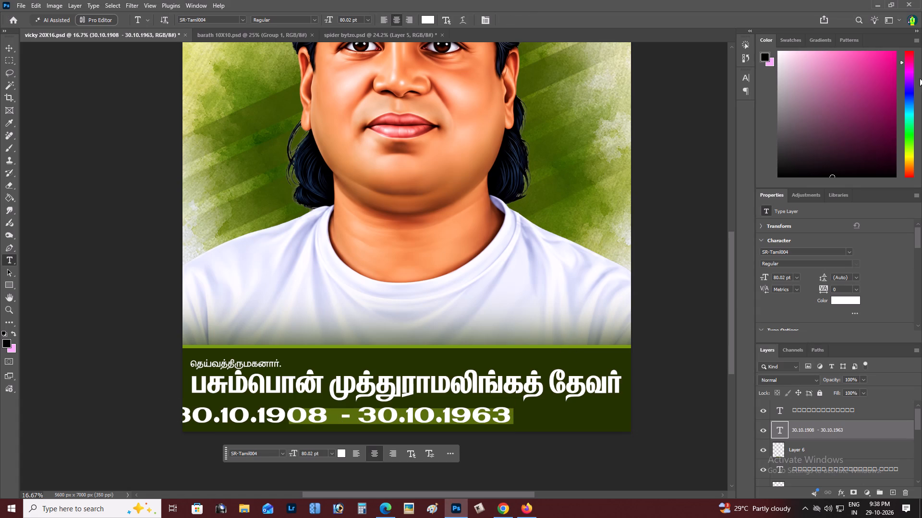
Change the date line's font to SR-Tamil002 Regular.
left_click(850, 253)
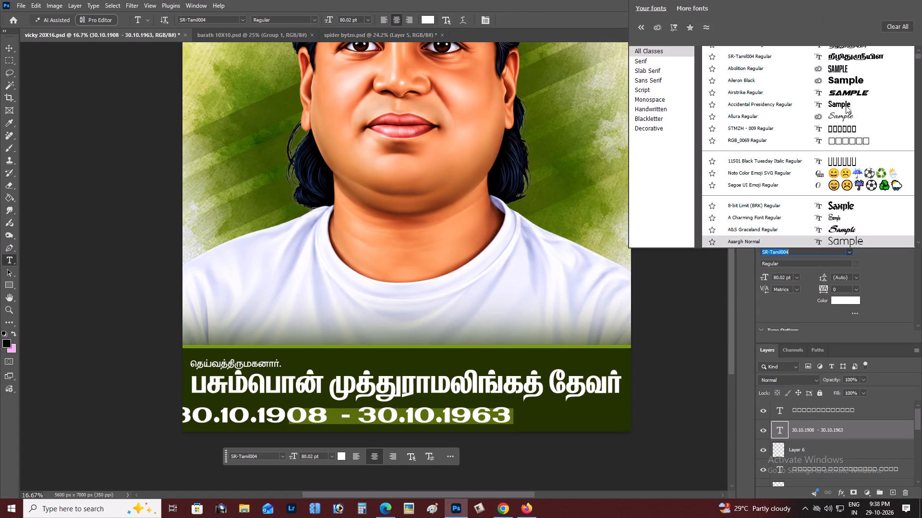
scroll(840, 65, "up", 6)
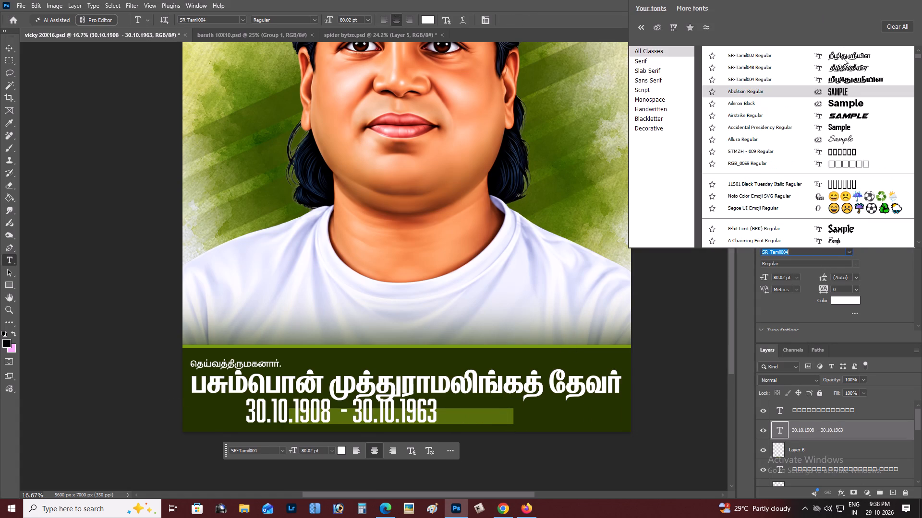
left_click(843, 54)
Scale the date line down to about 39 pt and move it to the middle of the lighter green bar.
key("ctrl+t")
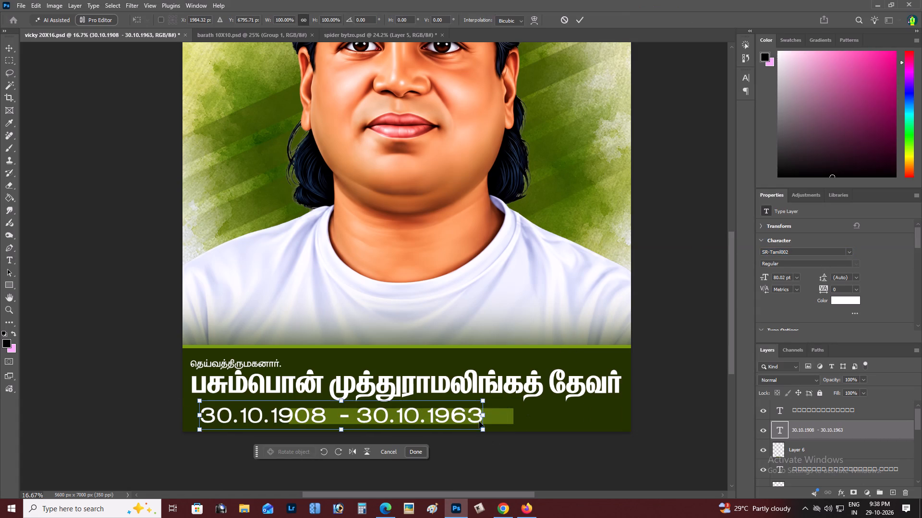
left_click_drag(483, 401, 409, 403, "alt")
key("ctrl+Return")
key("v")
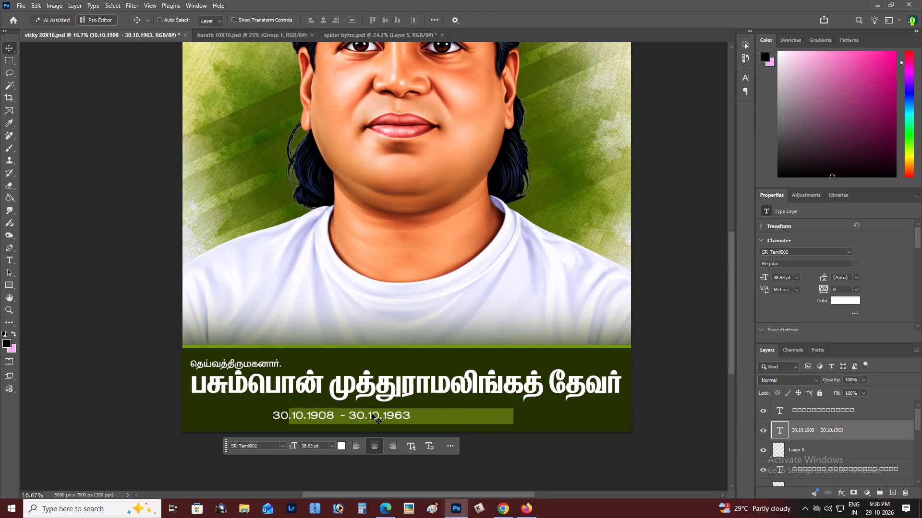
left_click_drag(369, 414, 426, 415)
Enlarge the date line about its centre to about 45 pt so it fills more of the bar.
key("z")
left_click(432, 399)
right_click(437, 396)
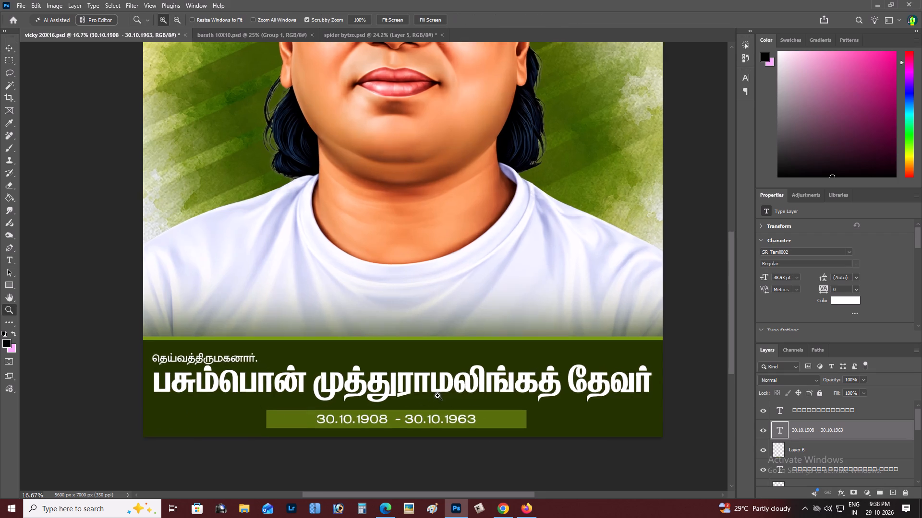
left_click(449, 402)
key("space")
key("space")
left_click_drag(449, 402, 460, 313)
key("z")
triple_click(376, 363)
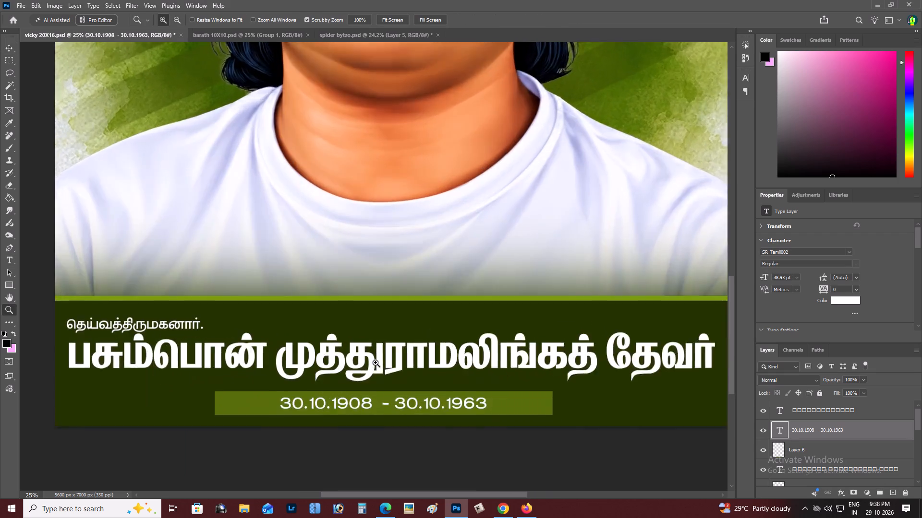
key("space")
left_click_drag(376, 363, 389, 326)
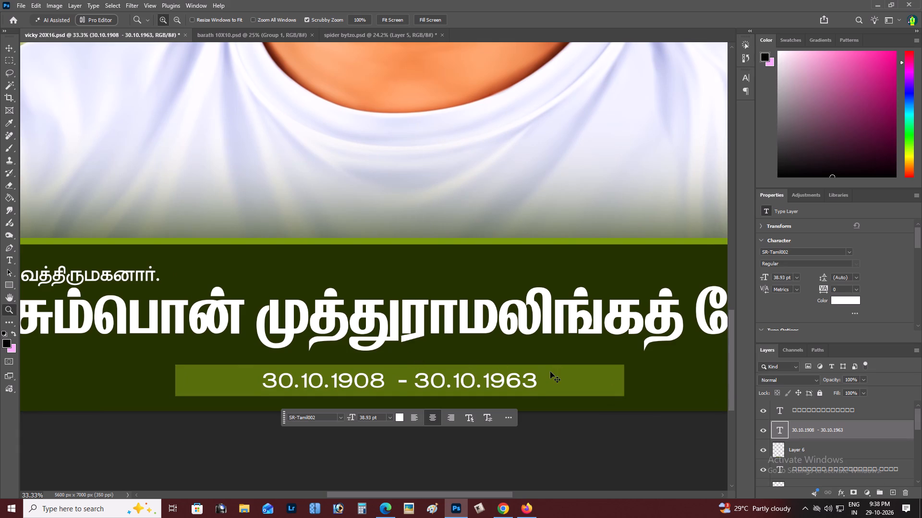
key("ctrl+t")
left_click_drag(536, 365, 546, 368, "alt")
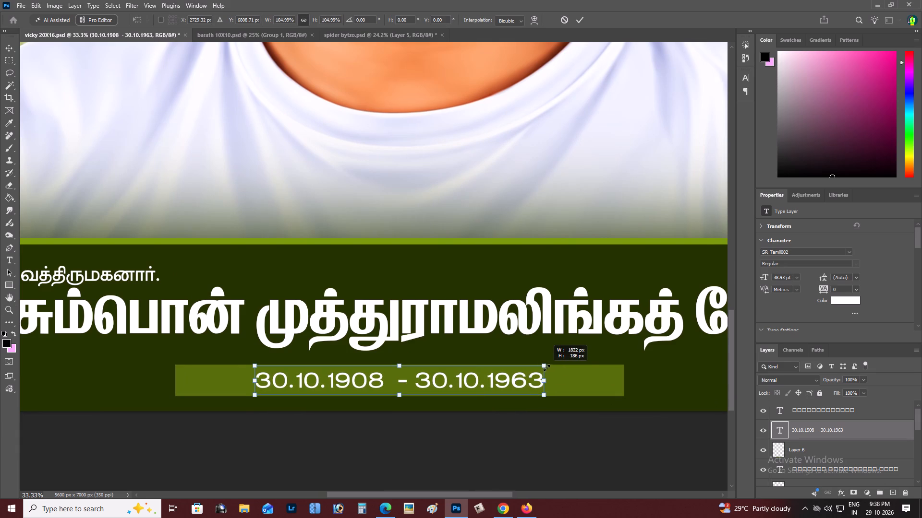
left_click_drag(546, 368, 550, 369, "alt")
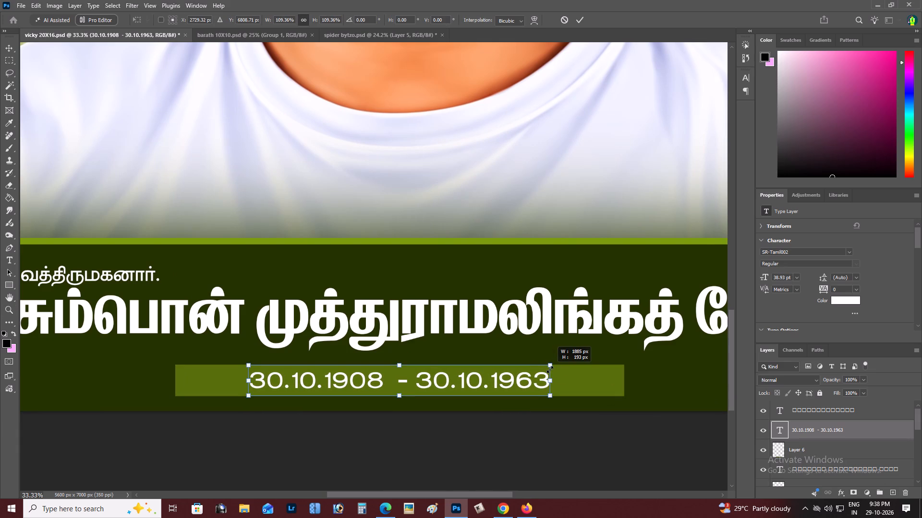
left_click_drag(550, 369, 558, 371, "alt")
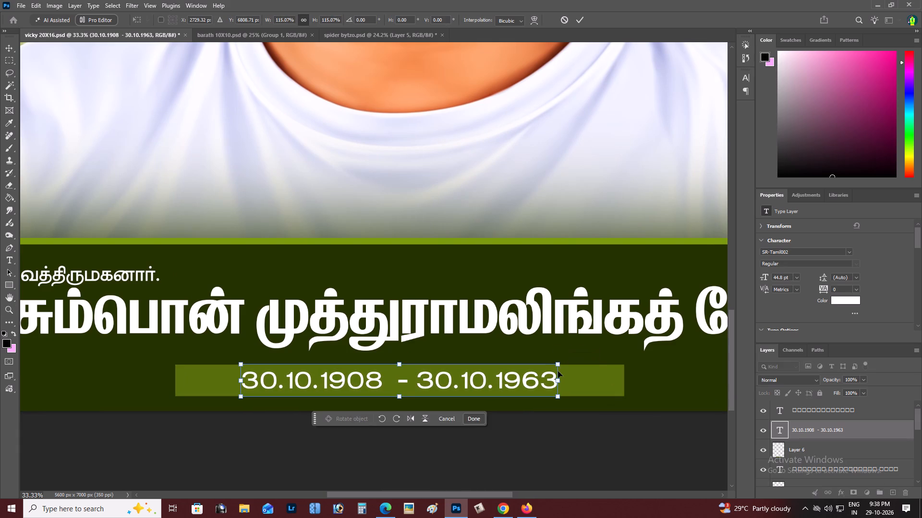
key("ctrl+Return")
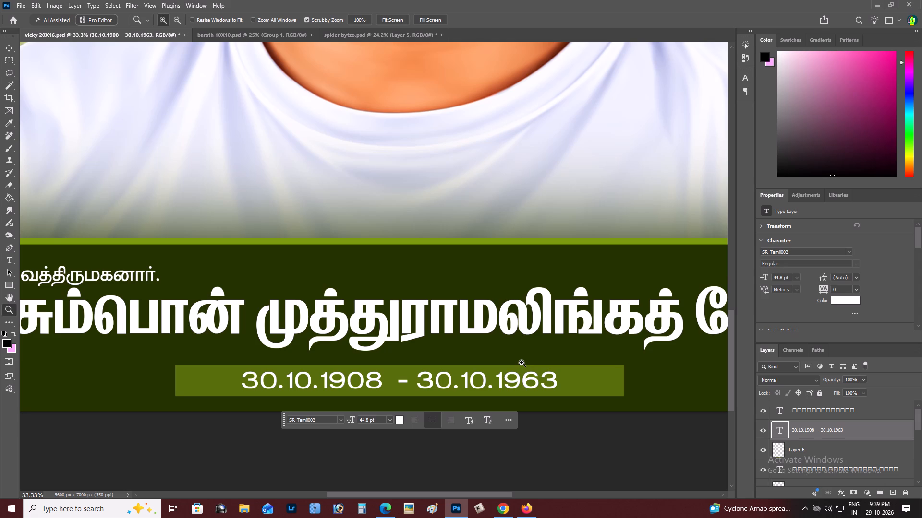
Make the lighter green bar taller by raising its upper edge, to 221 px high, keeping its width and position.
key("z")
left_click(391, 335, "alt")
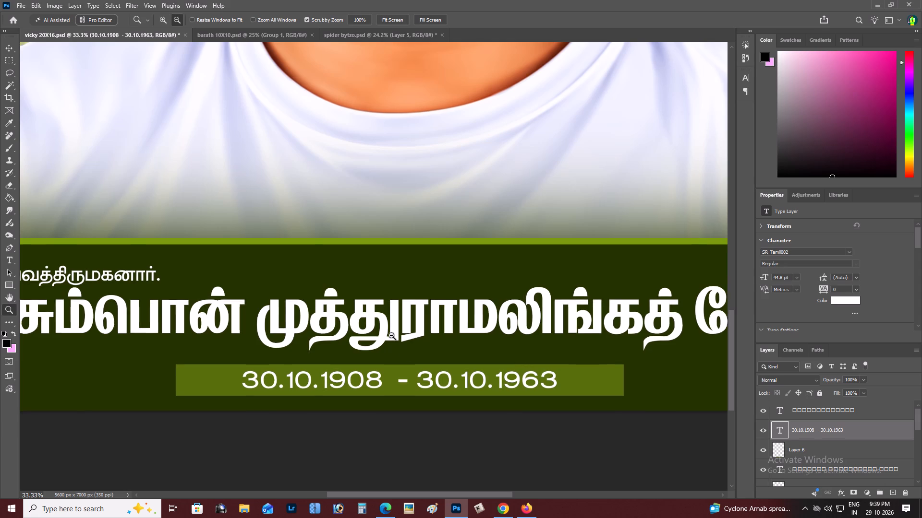
right_click(391, 335)
left_click(402, 341)
key("space")
left_click_drag(402, 341, 426, 241)
key("z")
double_click(390, 336)
key("space")
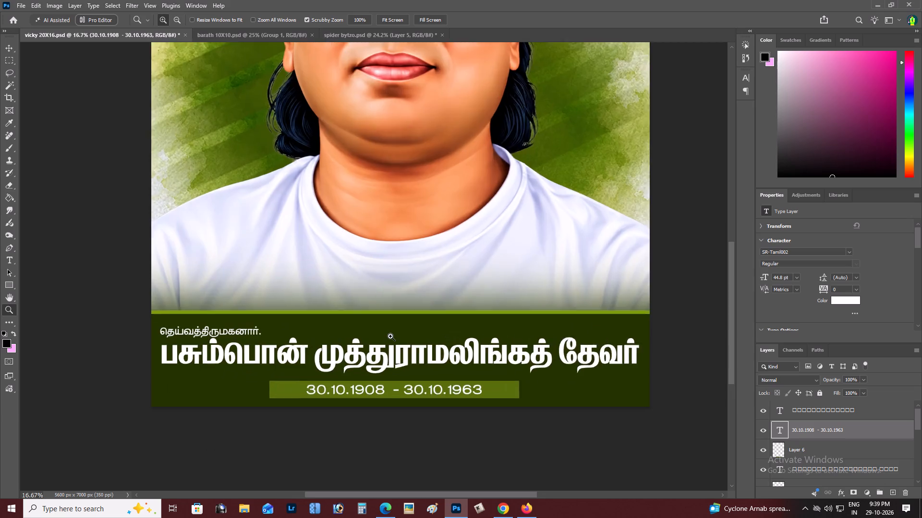
left_click_drag(390, 336, 381, 287)
key("v")
right_click(534, 355)
left_click(543, 359)
left_click_drag(543, 359, 535, 348)
key("ctrl+z")
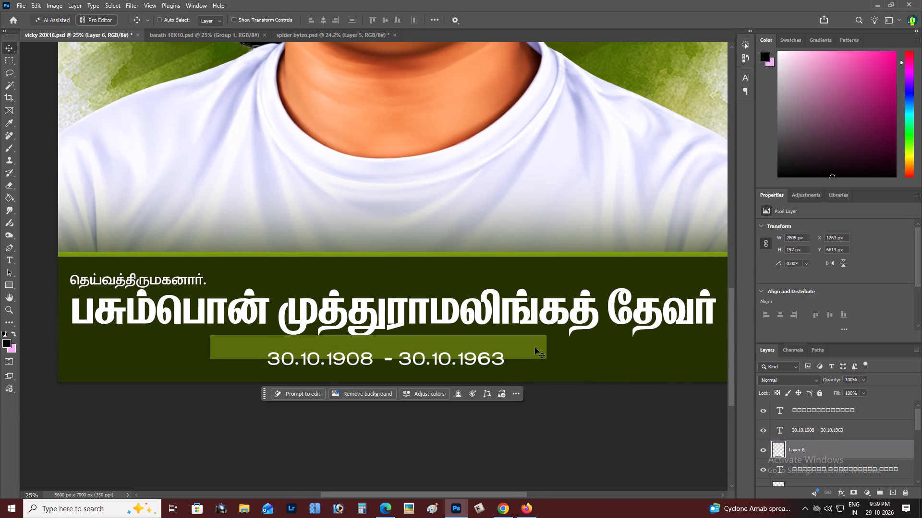
key("ctrl+t")
left_click(383, 346, "shift")
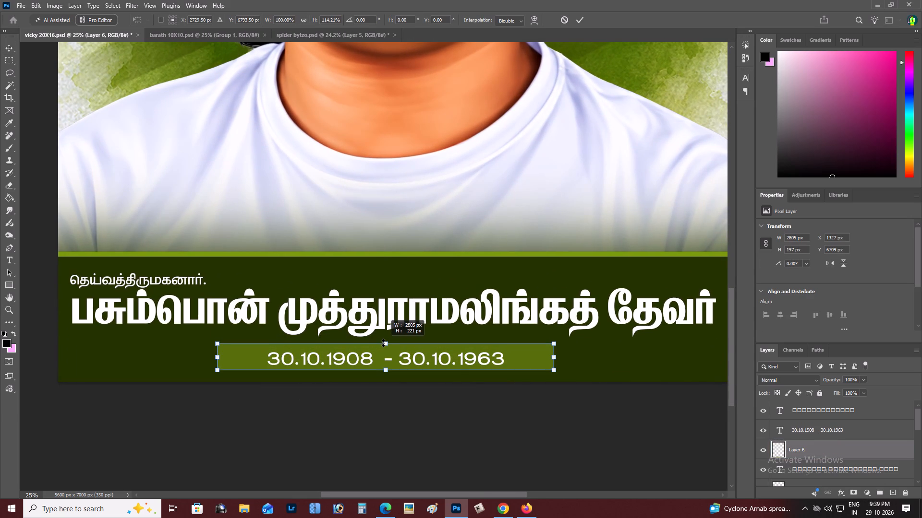
key("ctrl+Return")
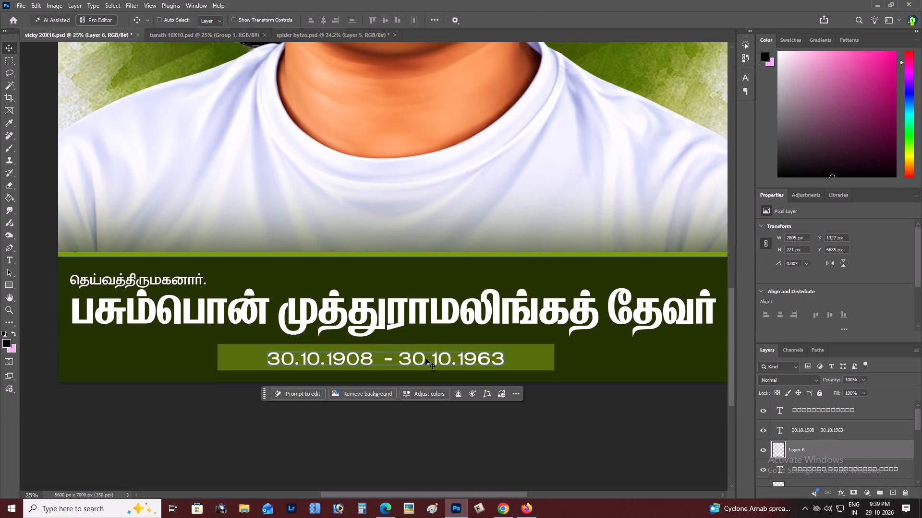
Nudge the date line up 12 px to centre it vertically in the taller bar.
right_click(425, 358)
left_click(438, 364)
key("shift+Up")
key("Up")
key("Up")
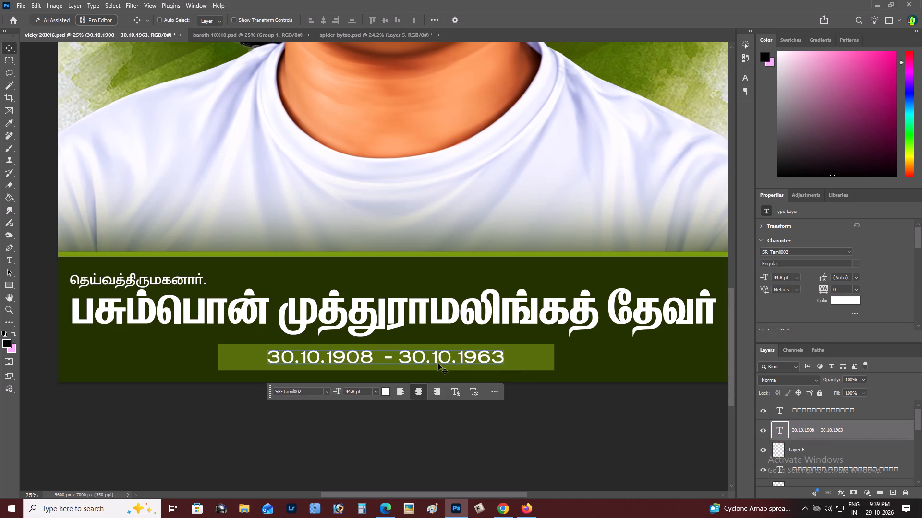
Narrow the lighter green bar evenly from both sides to a width of about 2317 px around the dates.
right_click(533, 350)
left_click(552, 357)
key("ctrl+t")
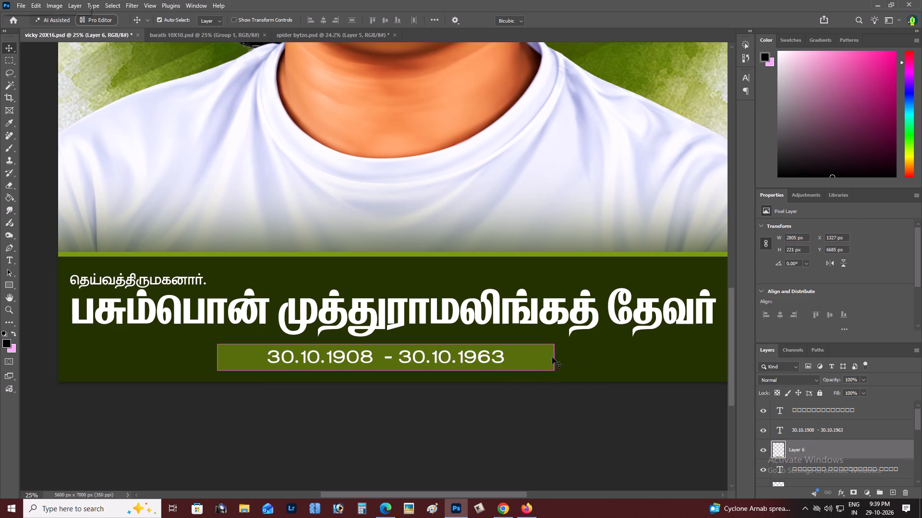
left_click_drag(555, 358, 530, 356, "alt+shift")
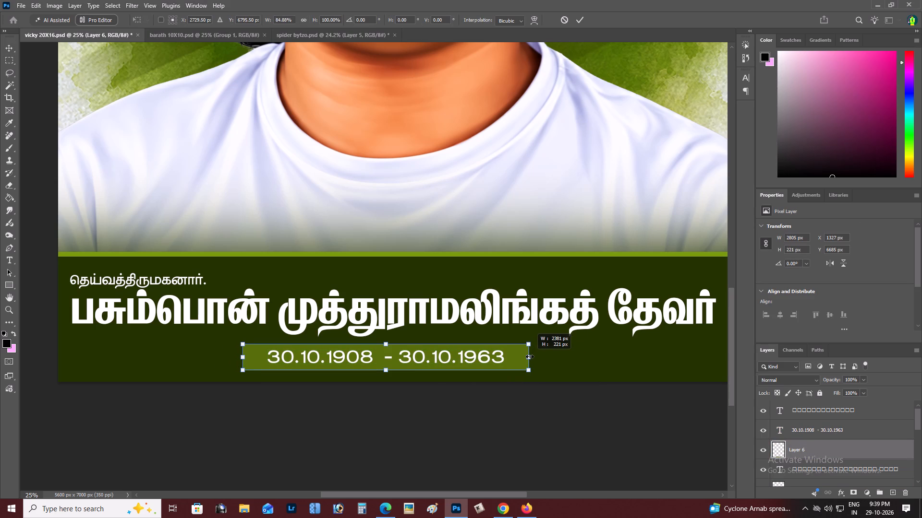
left_click_drag(530, 356, 526, 354, "alt+shift")
key("ctrl+Return")
Select the small title line and the large name line together and nudge them up 21 px.
key("z")
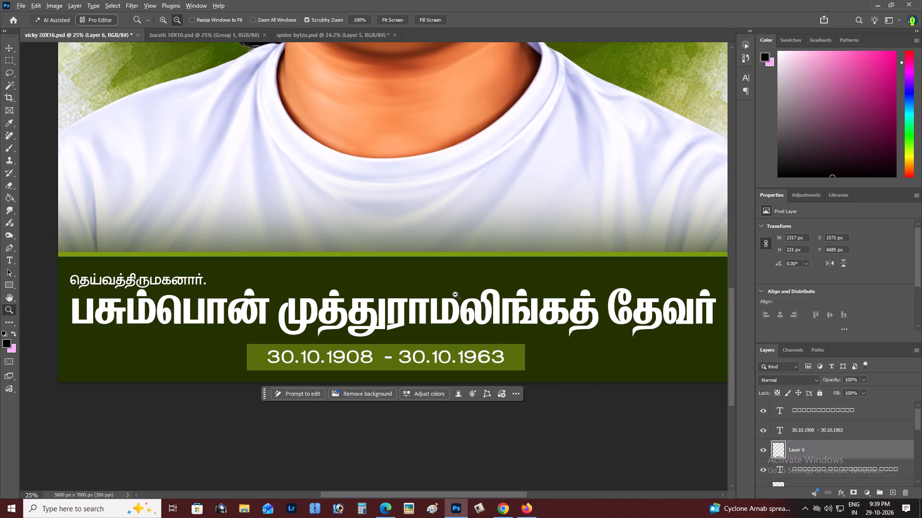
left_click(455, 294, "alt")
right_click(455, 294)
double_click(478, 304)
key("space")
key("space")
key("space")
key("space")
key("space")
left_click_drag(478, 303, 477, 273)
key("z")
left_click(376, 315, "alt")
key("space")
left_click_drag(374, 336, 384, 319)
key("z")
double_click(396, 366)
key("v")
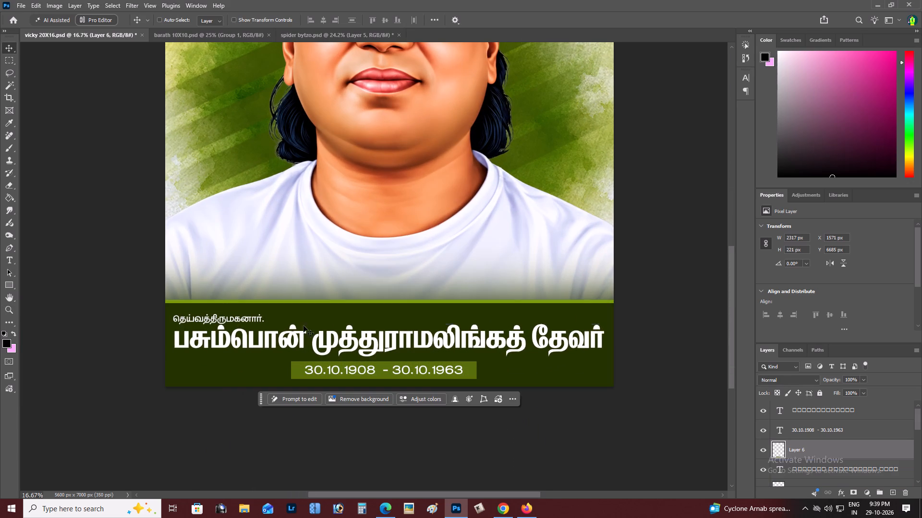
right_click(227, 319)
left_click(241, 327)
right_click(267, 339, "shift")
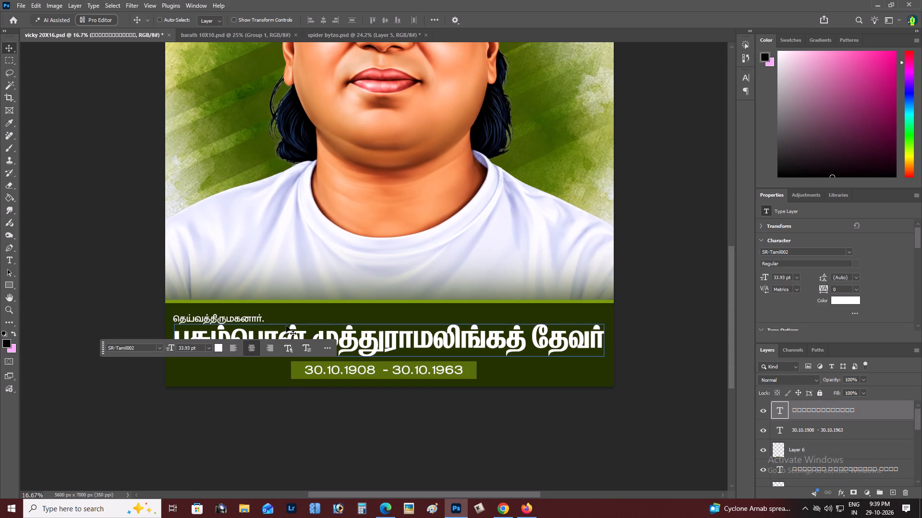
right_click(291, 329, "shift")
left_click(303, 334, "shift")
key("shift+Up")
key("shift+Up")
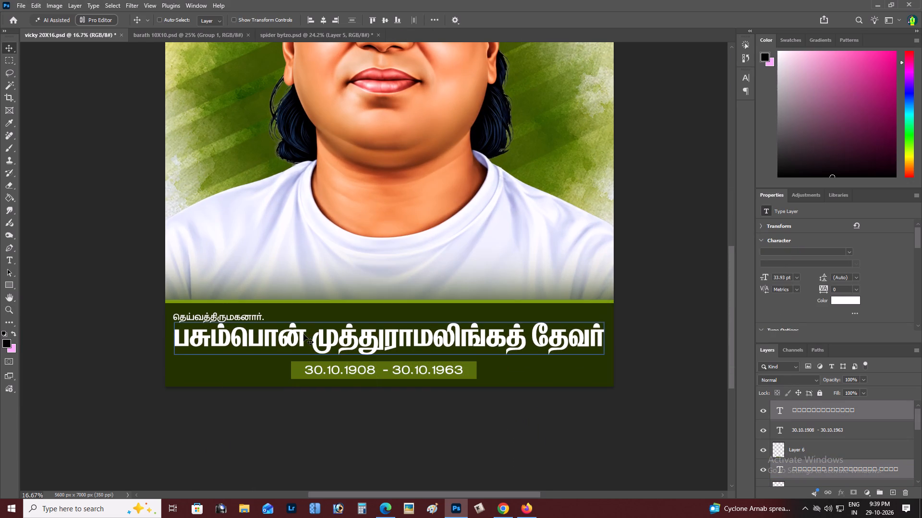
key("Up")
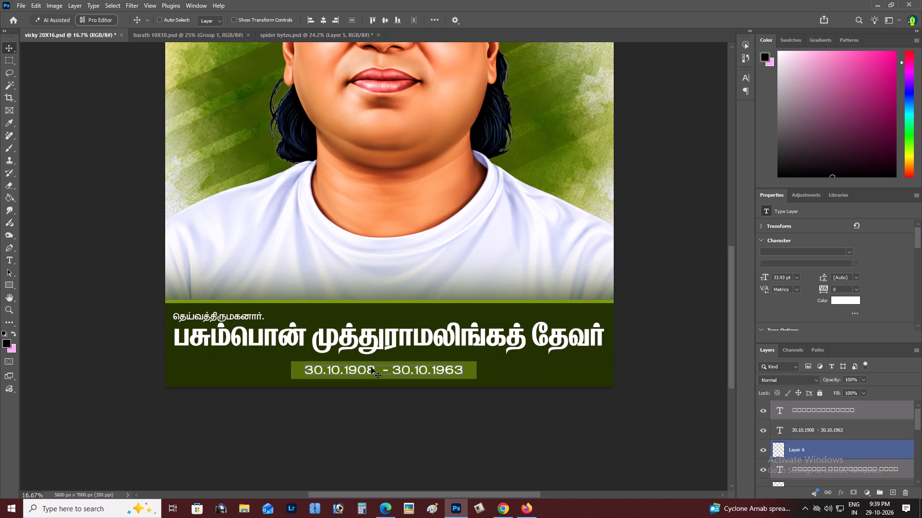
Select the date line and its green bar together and nudge them up 30 px.
right_click(376, 365)
left_click(388, 369)
right_click(357, 367, "shift")
left_click(370, 372, "shift")
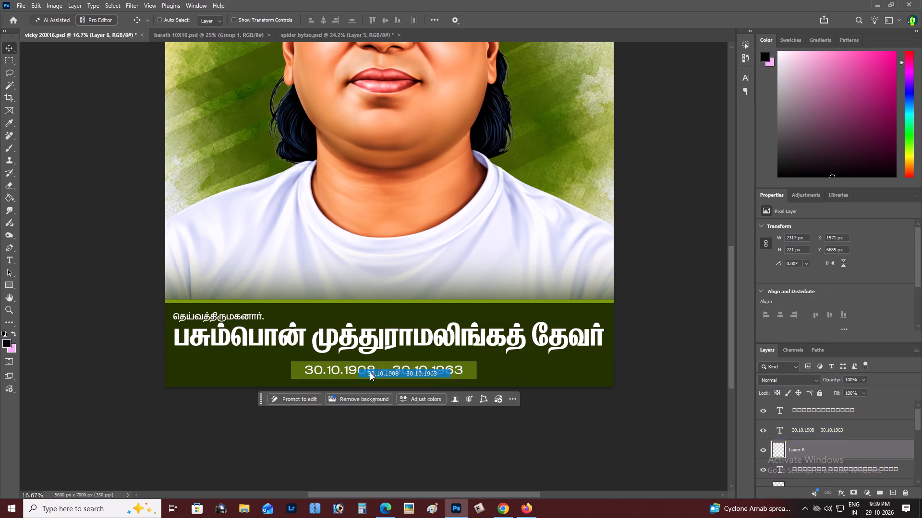
key("shift+Up")
key("shift+Up")
key("shift+Up")
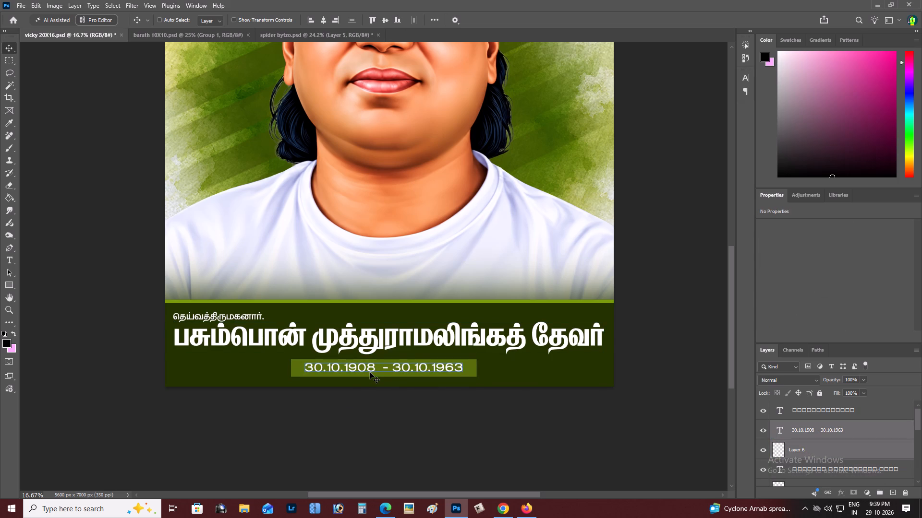
Examine the whole poster fitted in view to check the overall layout.
key("z")
left_click(390, 333, "alt")
right_click(390, 333)
double_click(402, 338)
key("space")
left_click_drag(401, 338, 400, 323)
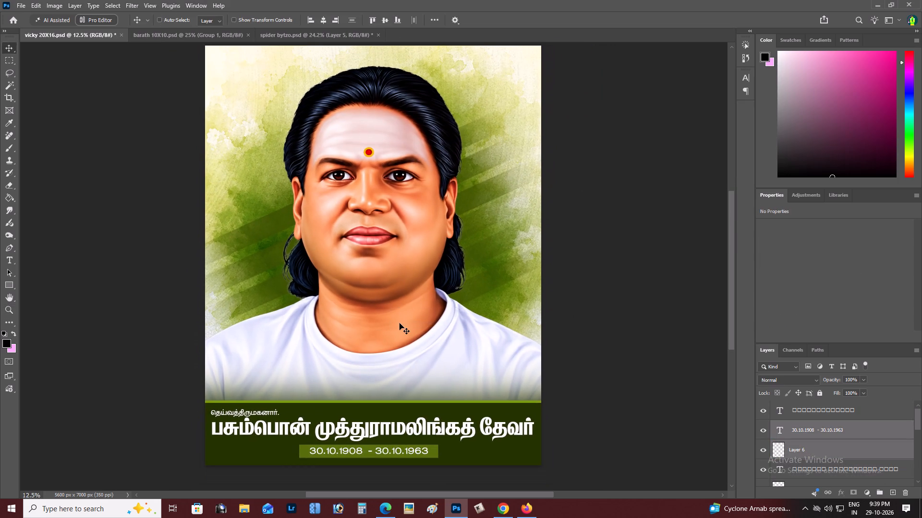
key("alt+Tab")
key("alt+Tab")
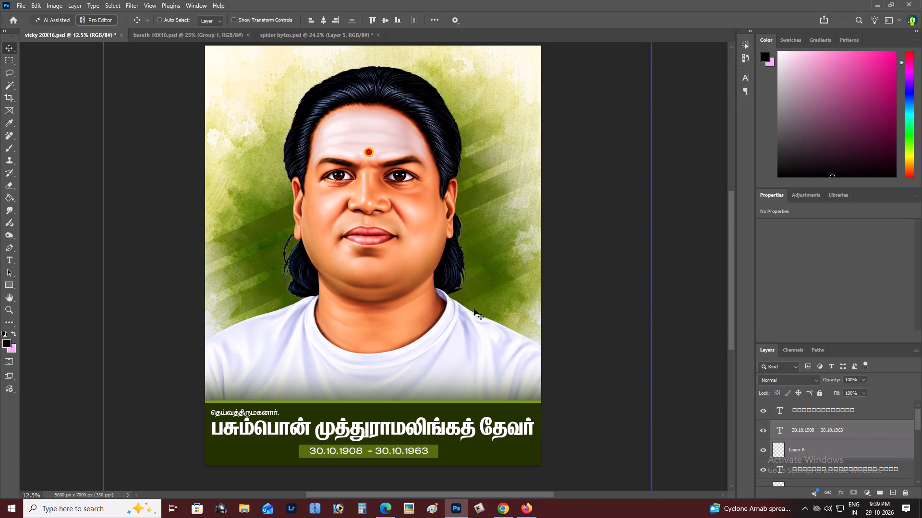
left_click(451, 304, "alt")
right_click(451, 304)
left_click(403, 284)
key("z")
left_click(373, 278, "alt")
right_click(373, 278)
double_click(384, 285)
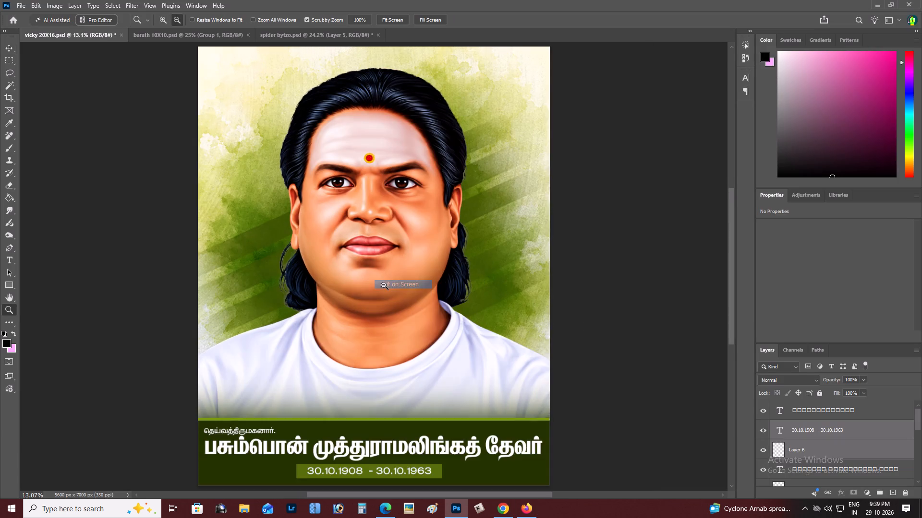
Save the poster document.
key("ctrl+s")
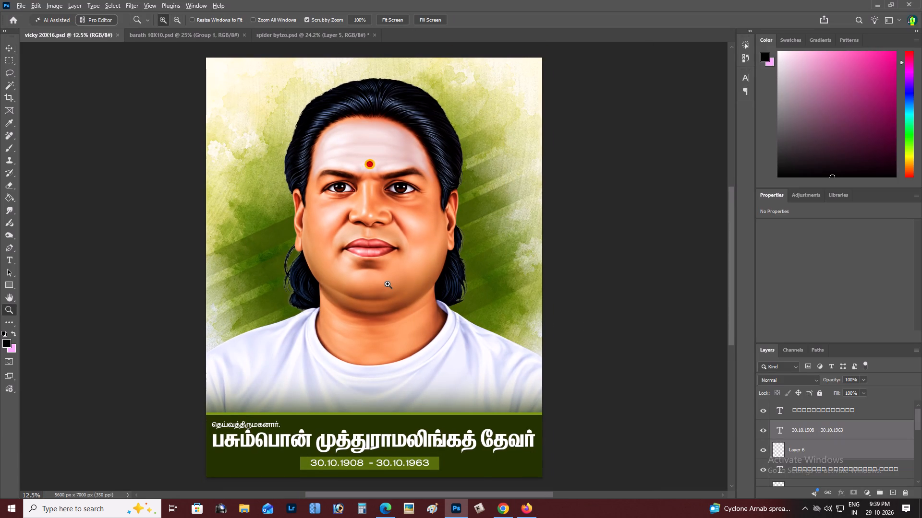
left_click(388, 284, "alt")
Open Save As for the vicky 20X16 poster.
key("ctrl+shift+s")
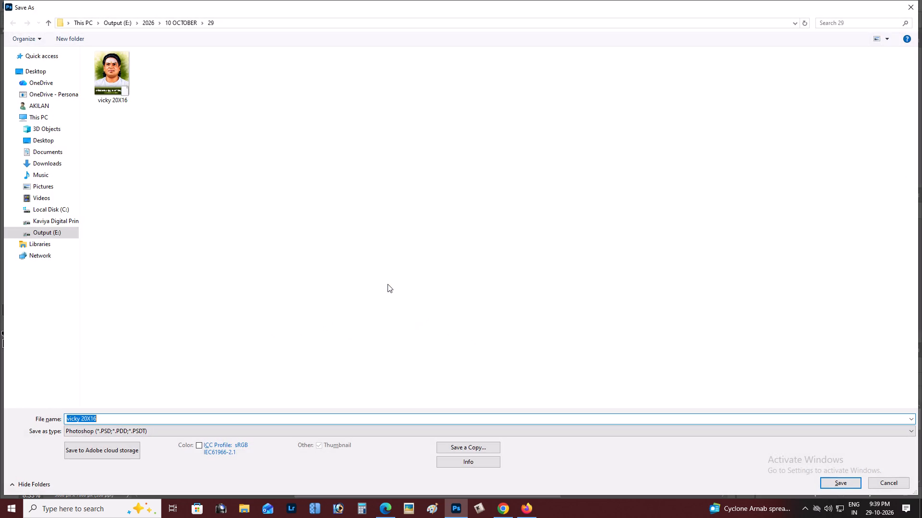
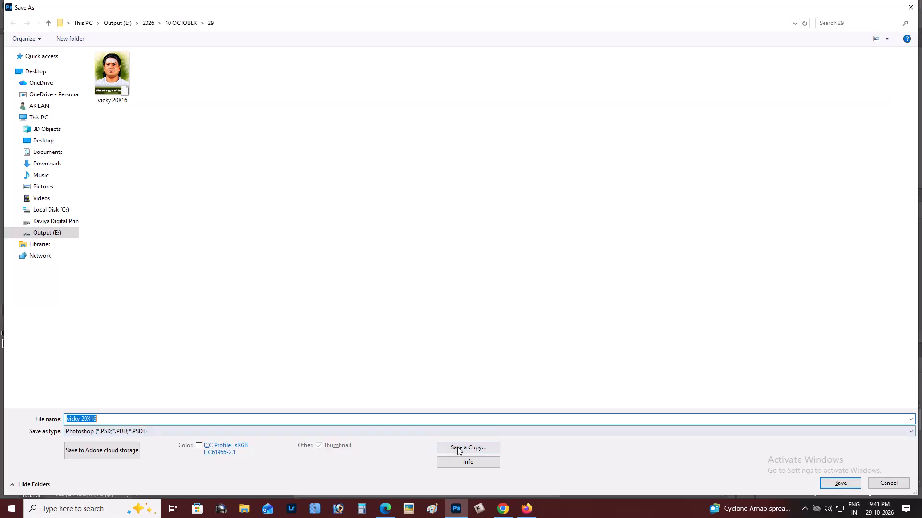
Save a JPEG copy of the poster as vicky 20X16 copy in folder 29, at quality 12 with Baseline ("Standard") format.
left_click(458, 447)
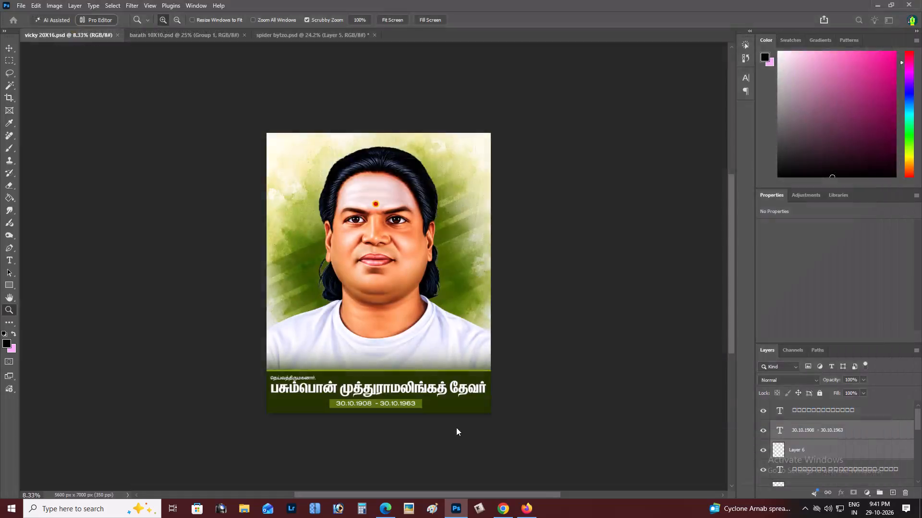
left_click(451, 417)
left_click(428, 294)
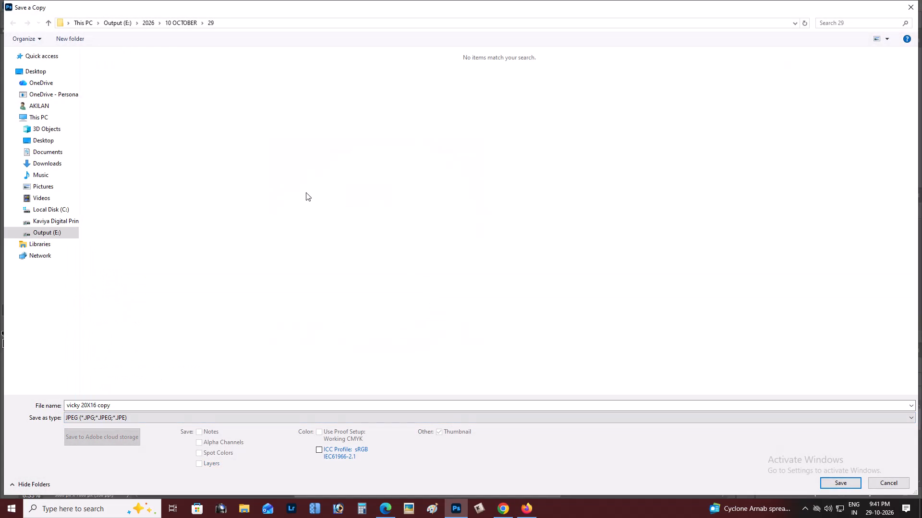
key("Return")
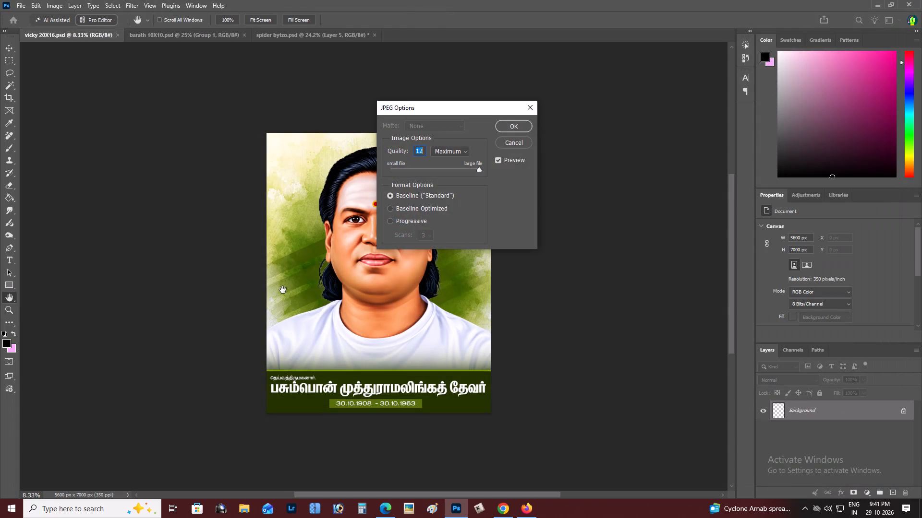
key("Return")
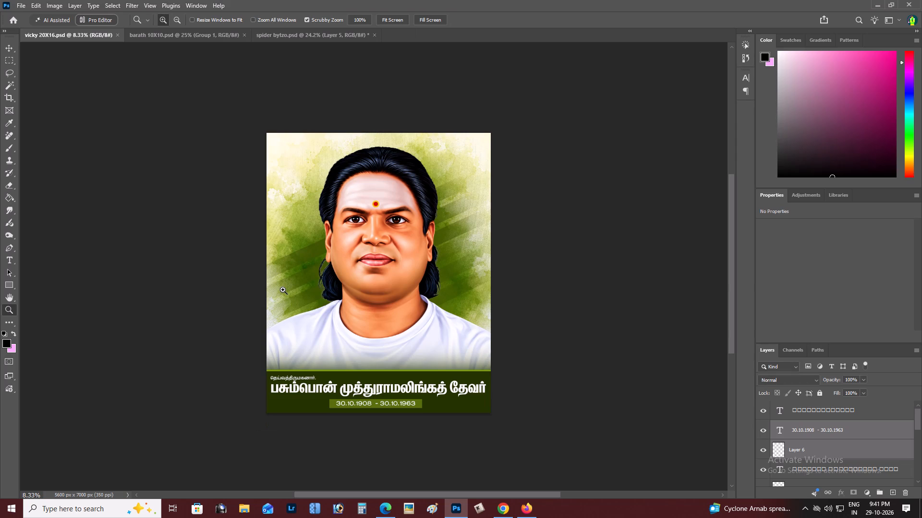
Switch to the Chrome browser window.
left_click(510, 501)
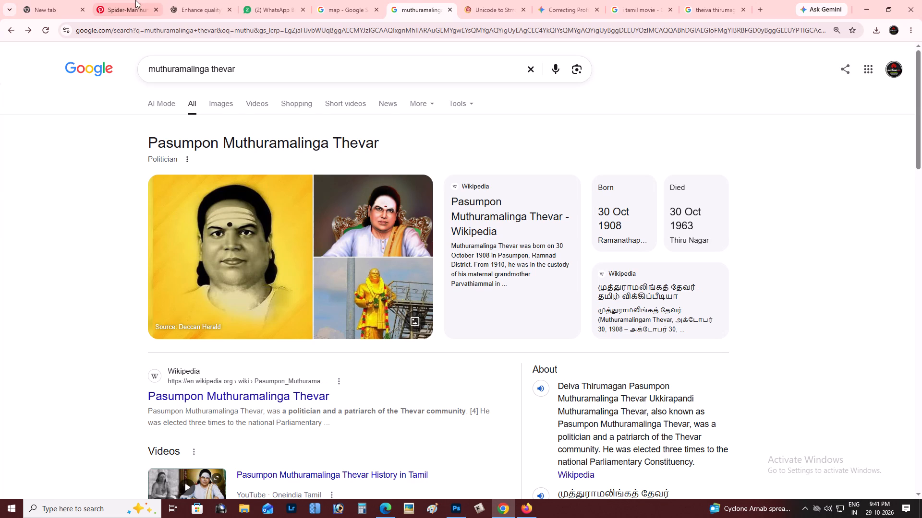